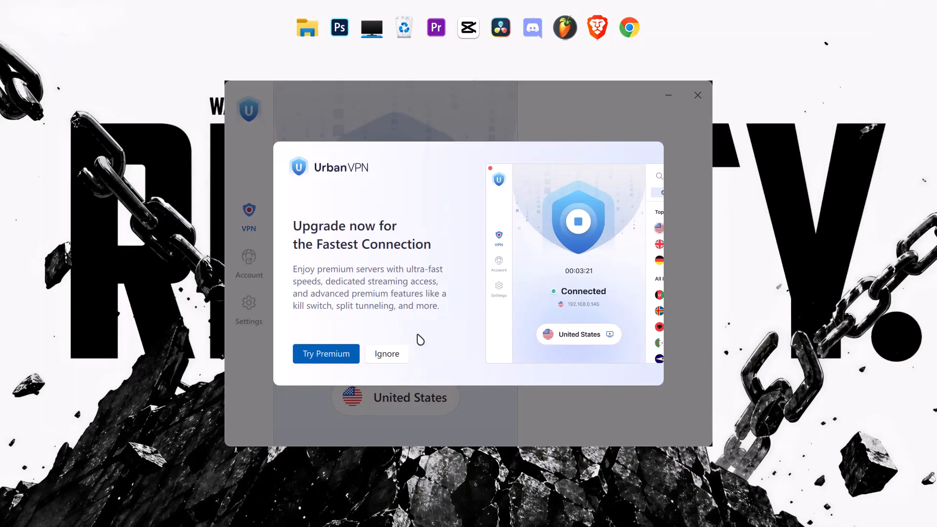
Ignore the premium upgrade offer to reach the VPN connection view.
click(388, 355)
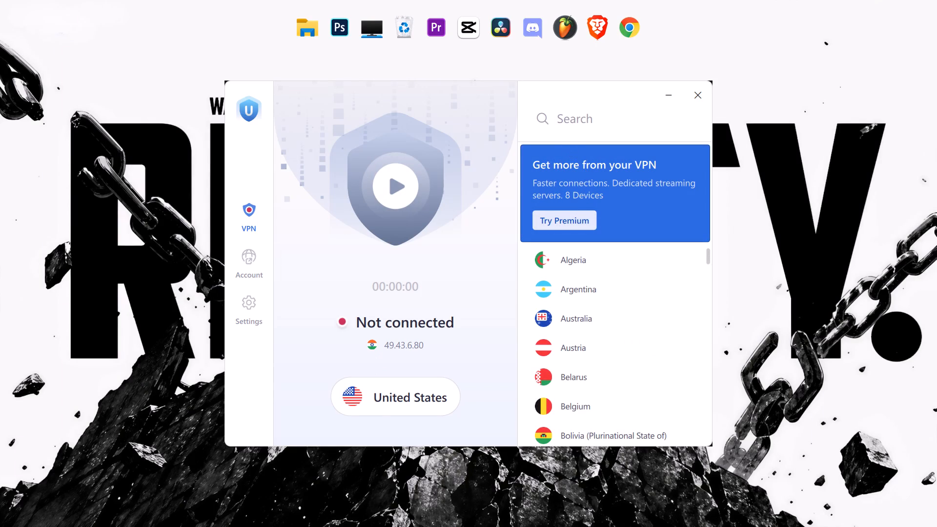
Search the server locations for "rus" and connect the VPN to Russia.
click(573, 117)
text(rus)
click(570, 327)
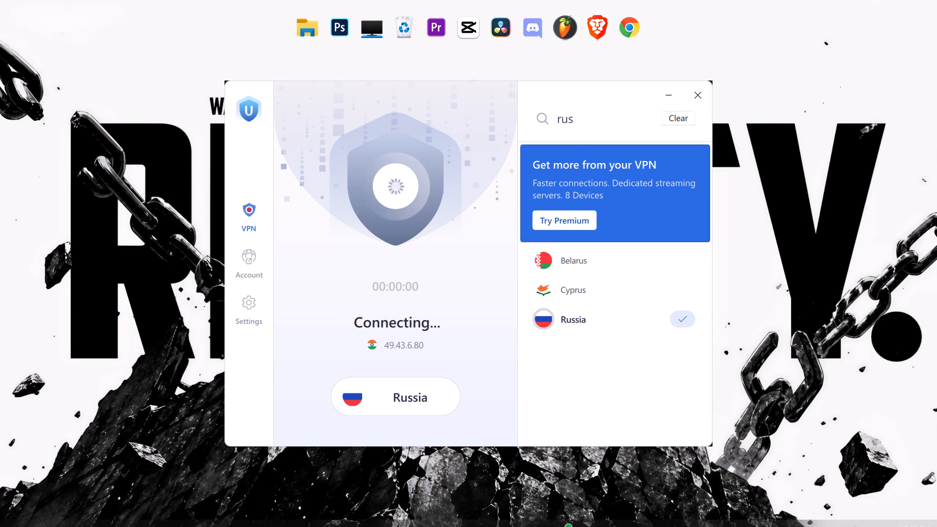
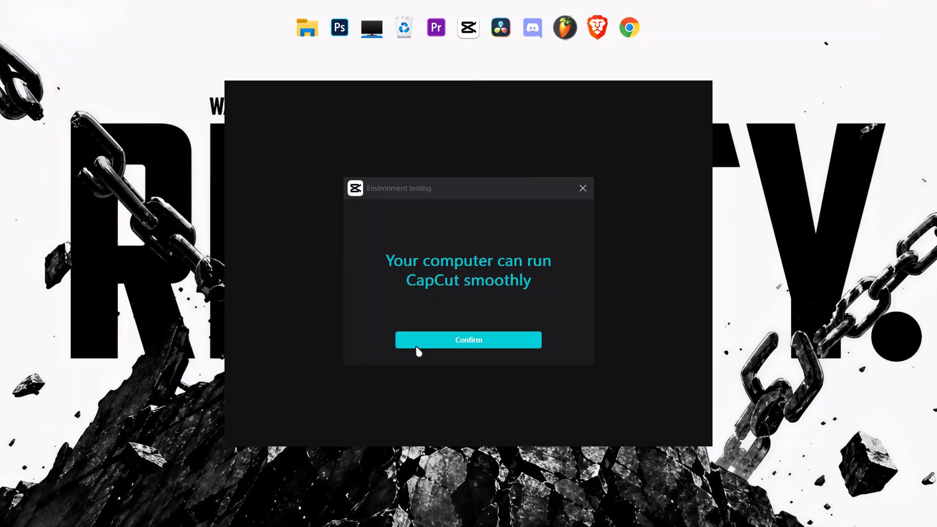
In CapCut, acknowledge the environment testing dialog to continue launching the editor.
drag(429, 341, 436, 337)
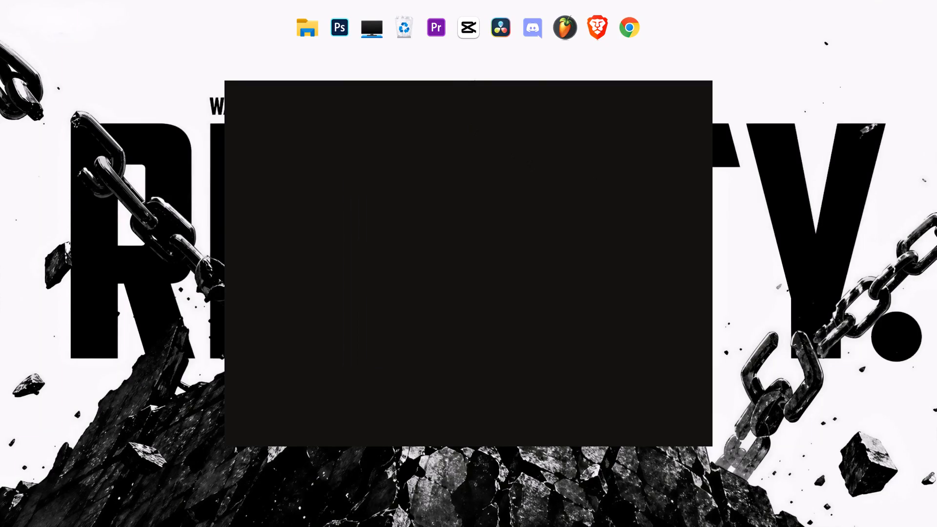
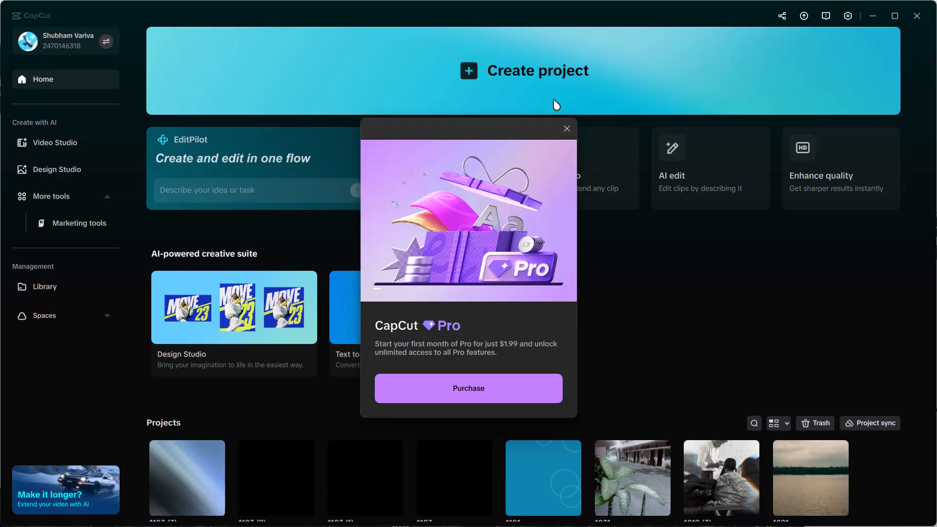
Dismiss the CapCut Pro purchase offer covering the home screen.
click(569, 133)
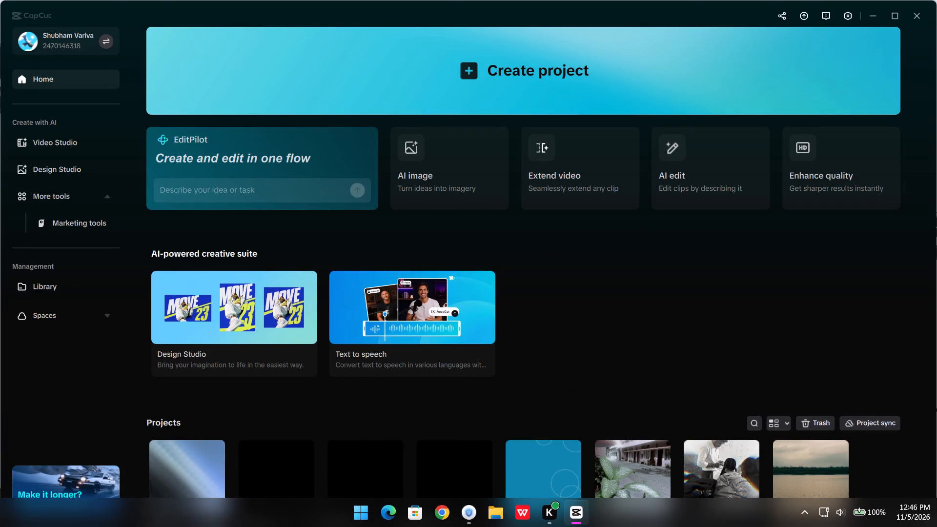
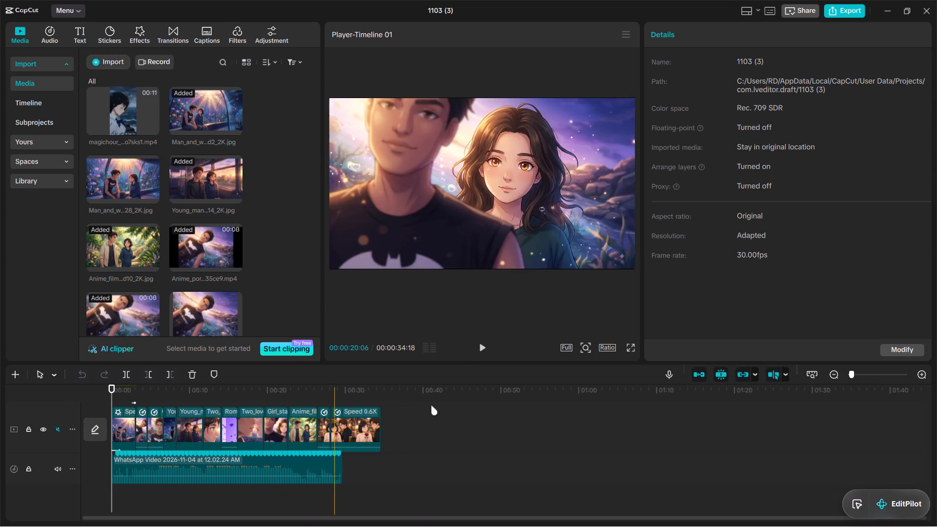
Play and scrub through the first seven seconds of the timeline to review the opening clips and their transitions.
drag(853, 375, 859, 374)
scroll(203, 411, up, 5)
click(155, 415)
drag(153, 415, 46, 420)
click(478, 346)
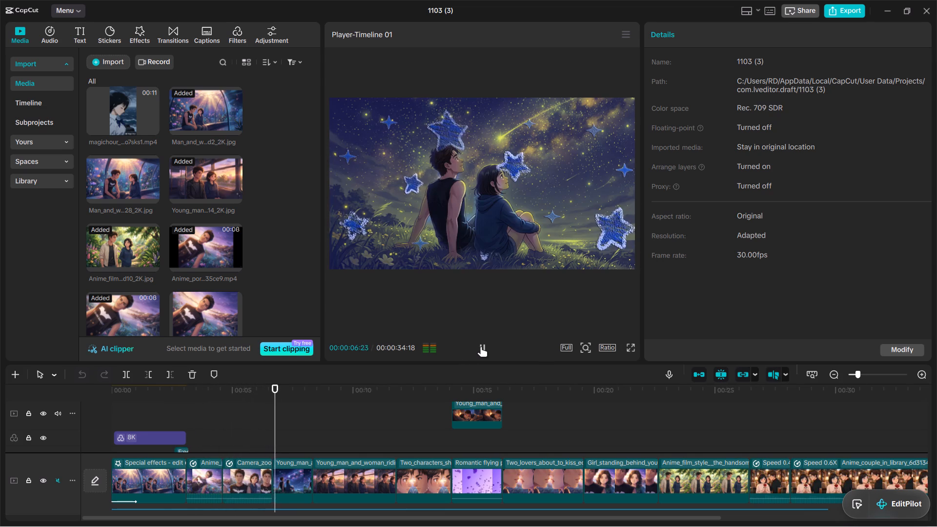
click(481, 346)
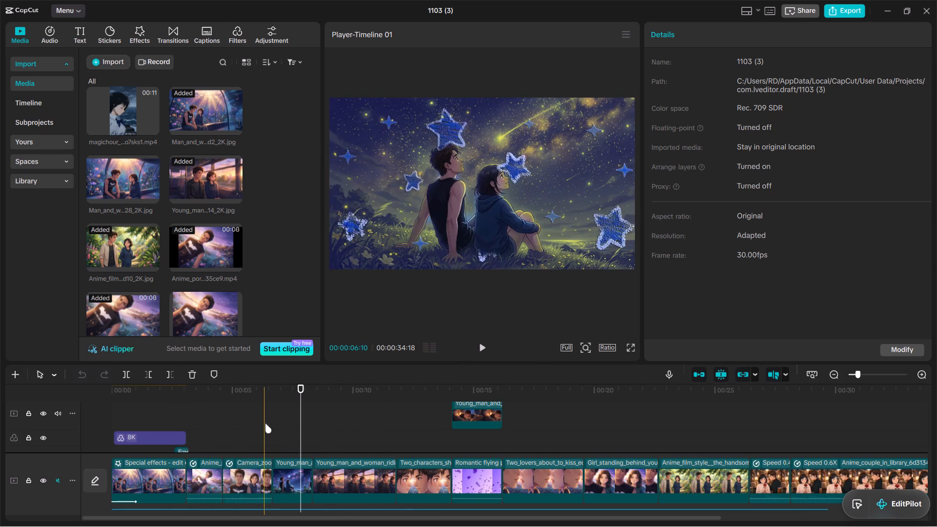
drag(265, 423, 289, 425)
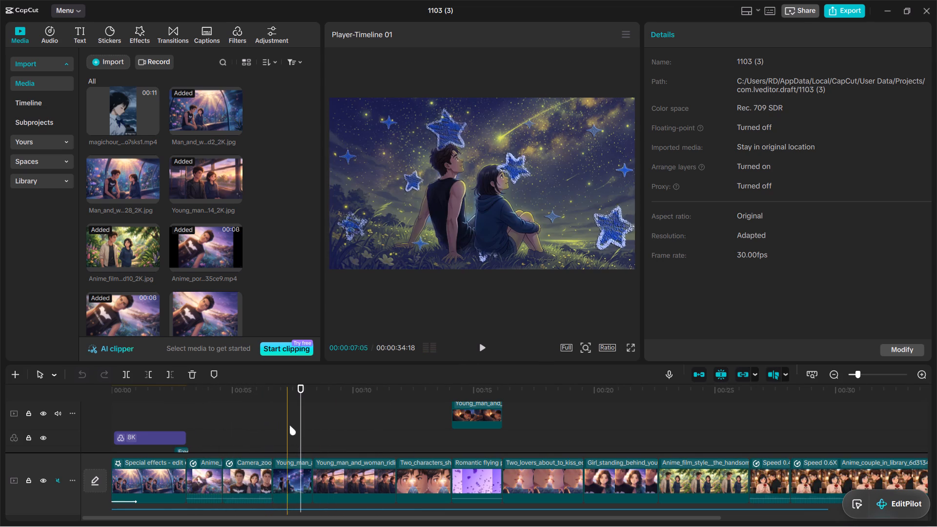
drag(289, 425, 267, 431)
click(265, 431)
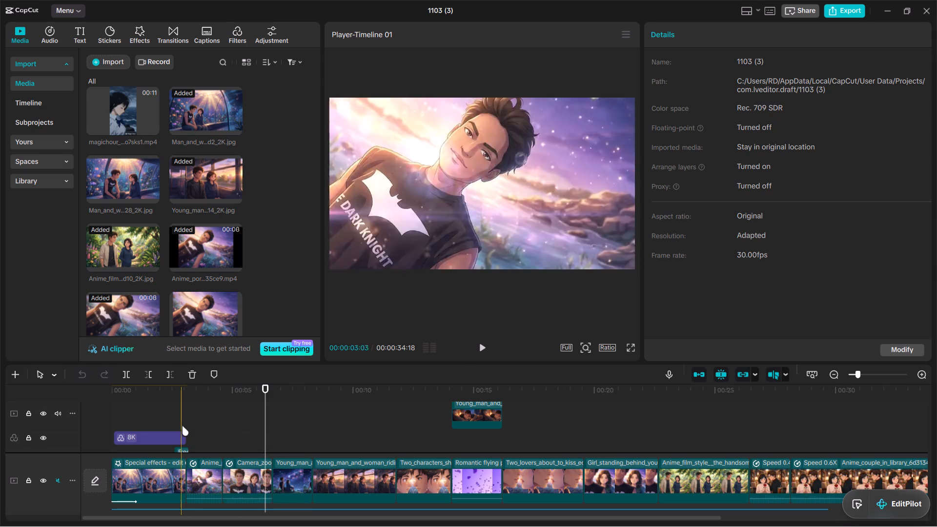
click(194, 424)
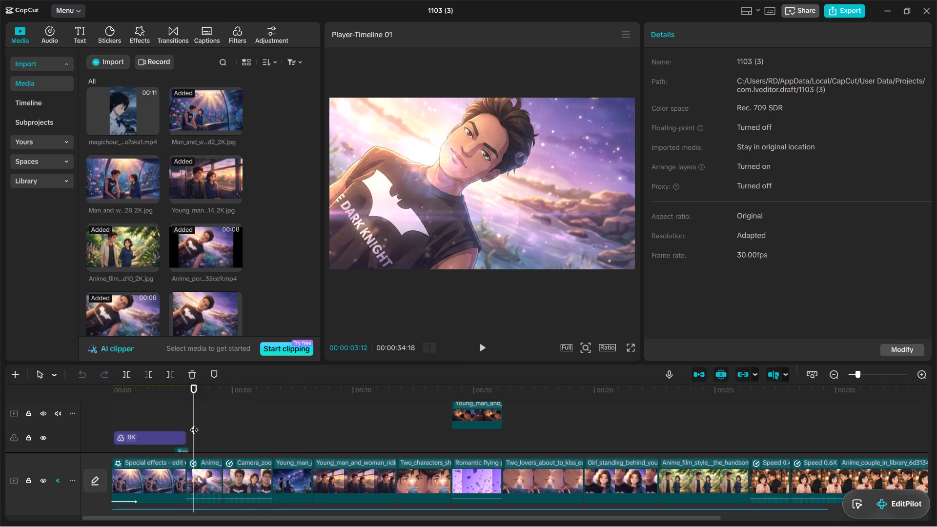
click(180, 411)
click(483, 353)
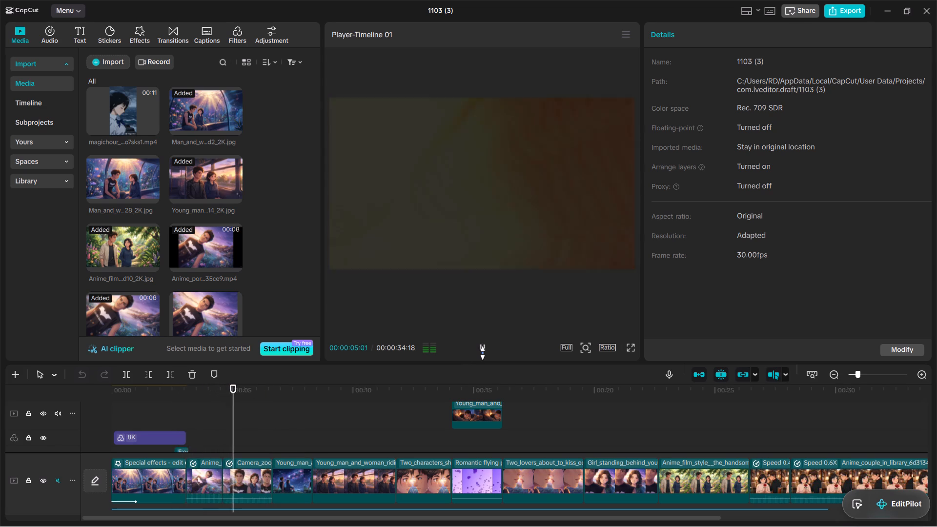
click(483, 353)
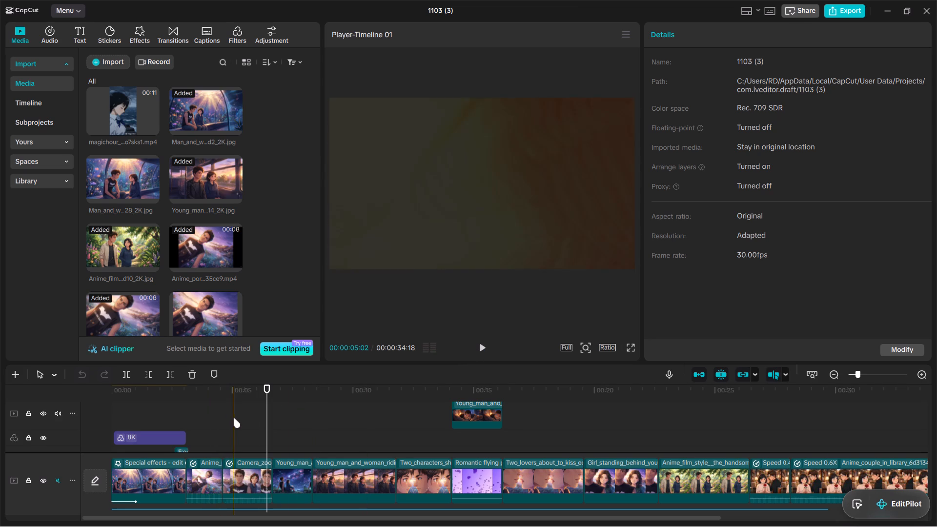
Move the Freeze overlay clip from above the Camera_zoo clip to start at about 00:00:06:16, near the Cut & Paste Stars effect.
scroll(240, 424, up, 4)
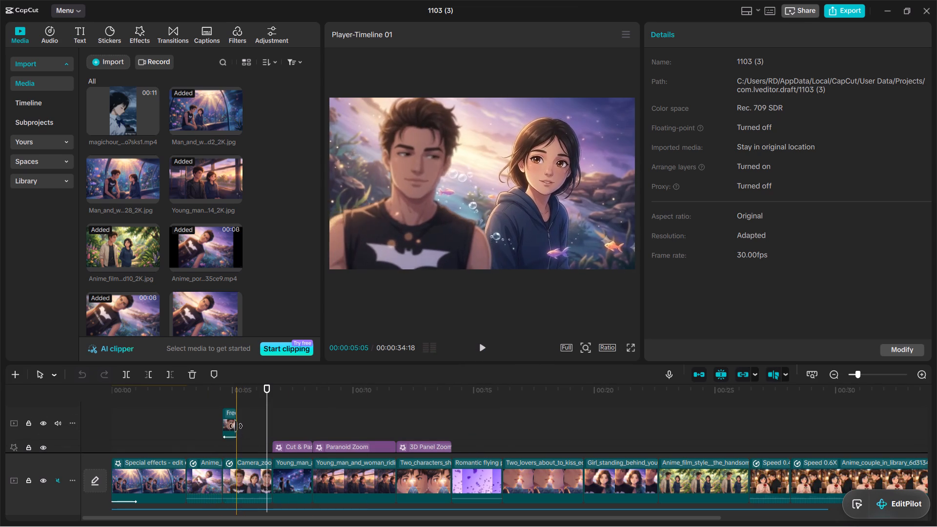
click(228, 423)
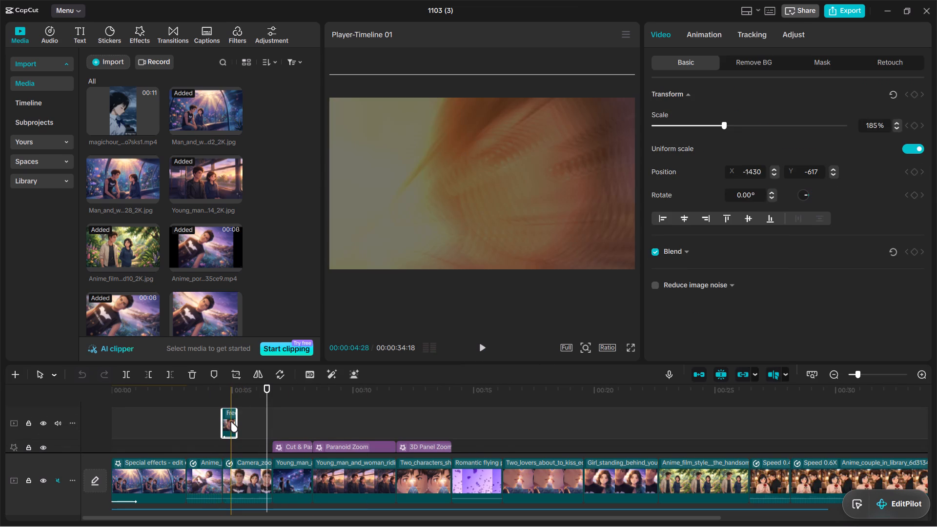
drag(229, 422, 283, 426)
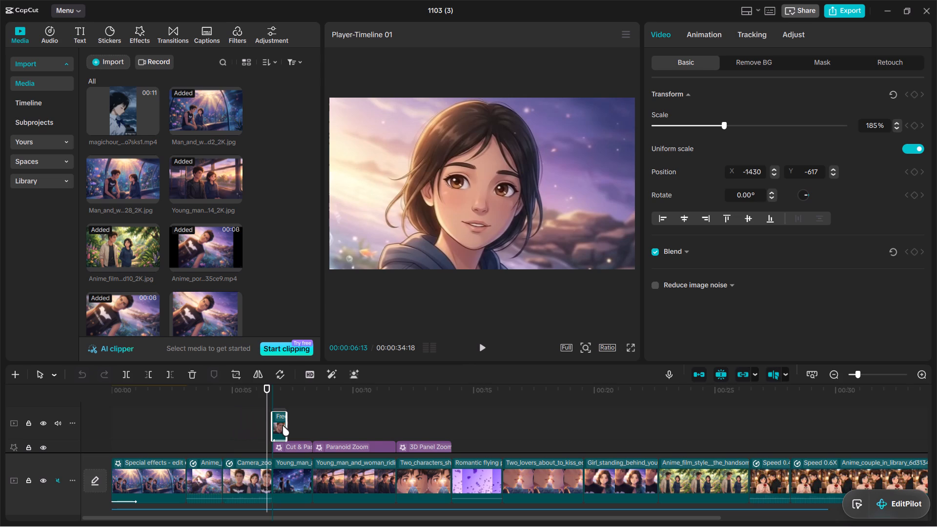
drag(283, 426, 282, 426)
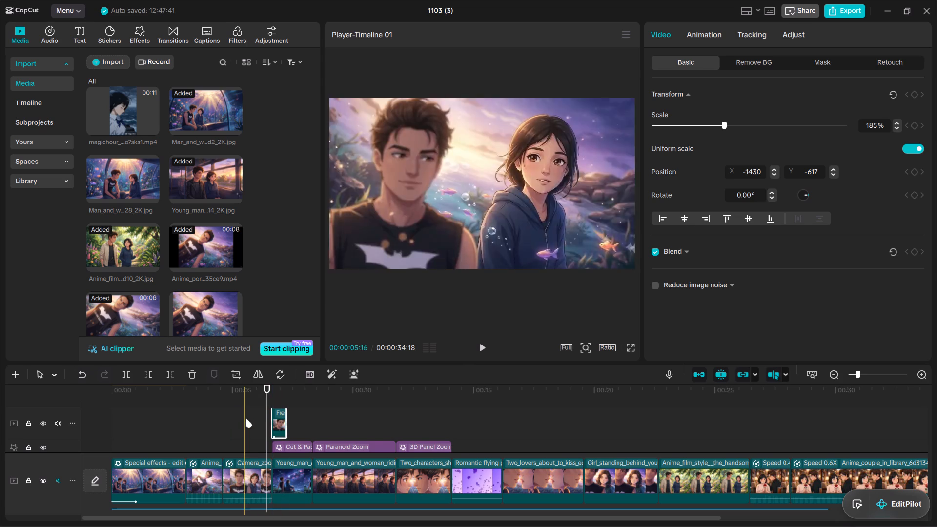
Play back the change from the couple gazing at the stars to the couple riding, where the Paranoid Zoom effect begins.
click(249, 416)
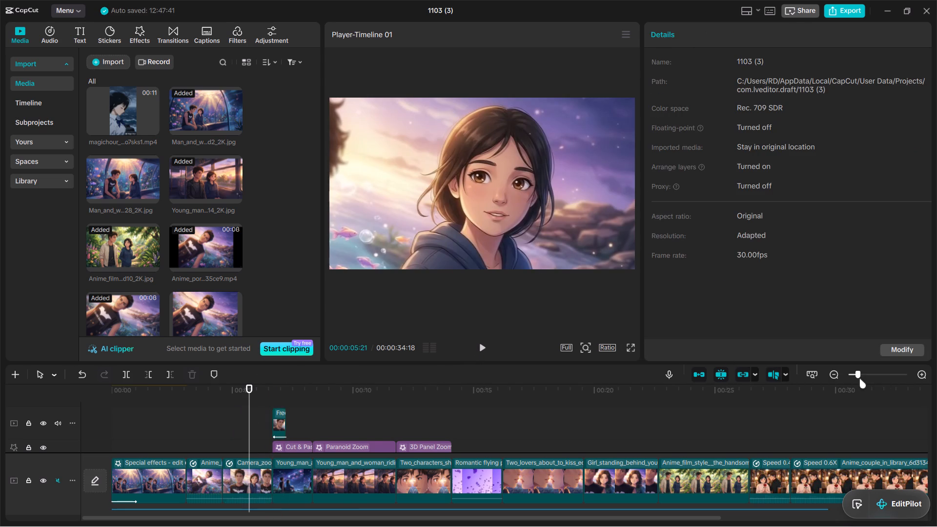
drag(857, 374, 880, 376)
drag(621, 422, 584, 422)
click(480, 353)
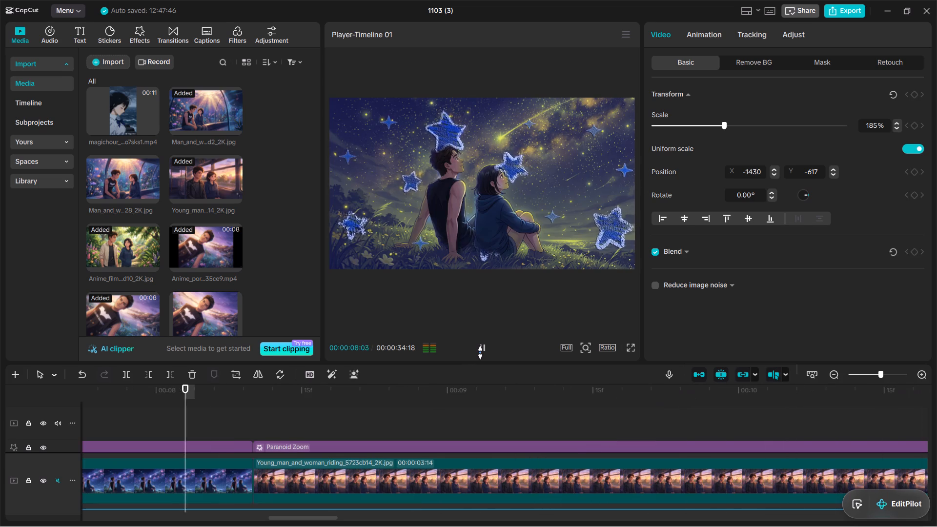
click(485, 350)
click(220, 437)
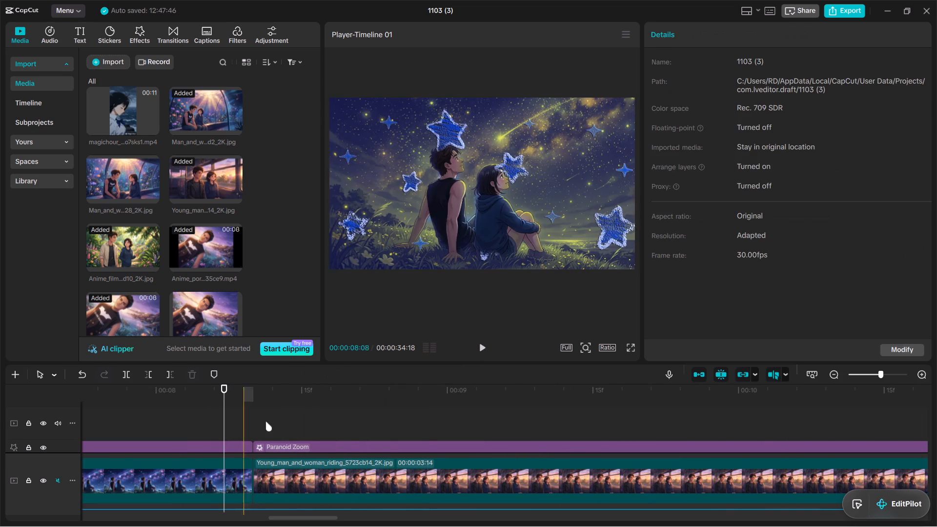
click(483, 351)
click(483, 351)
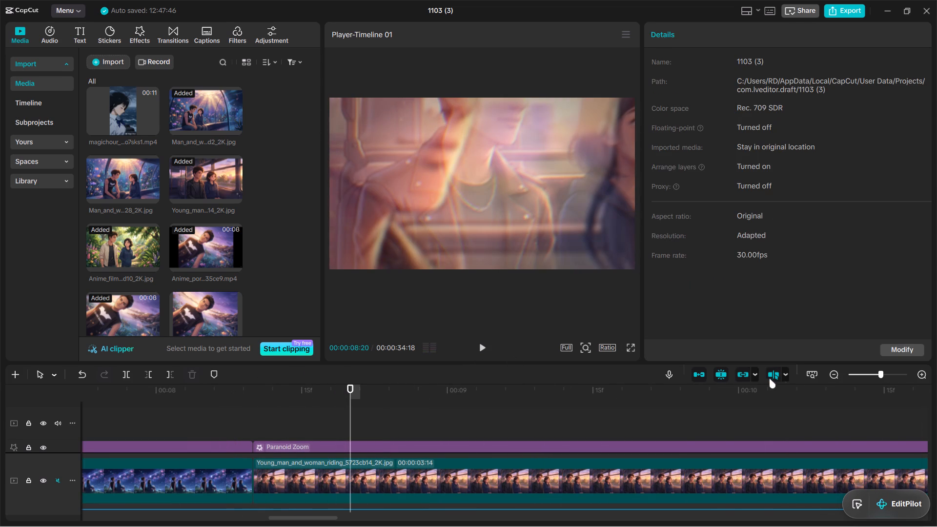
Scrub from the timeline's start to the moved Freeze clip, examining the frames around its start point.
click(863, 372)
click(858, 374)
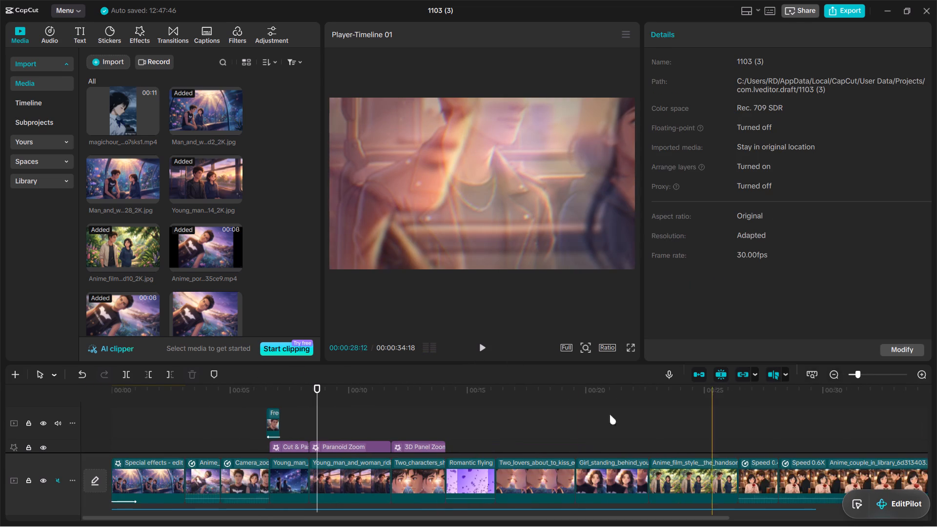
click(182, 419)
drag(182, 419, 136, 444)
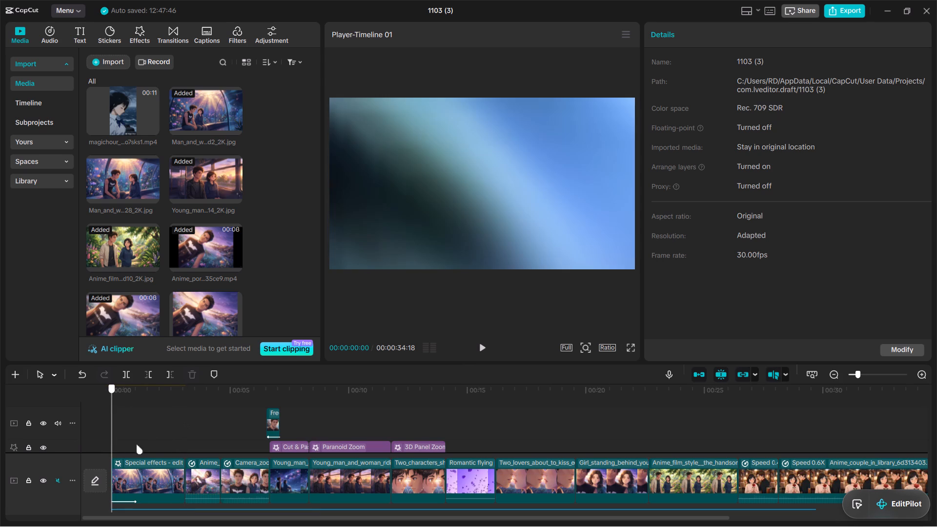
drag(136, 444, 217, 448)
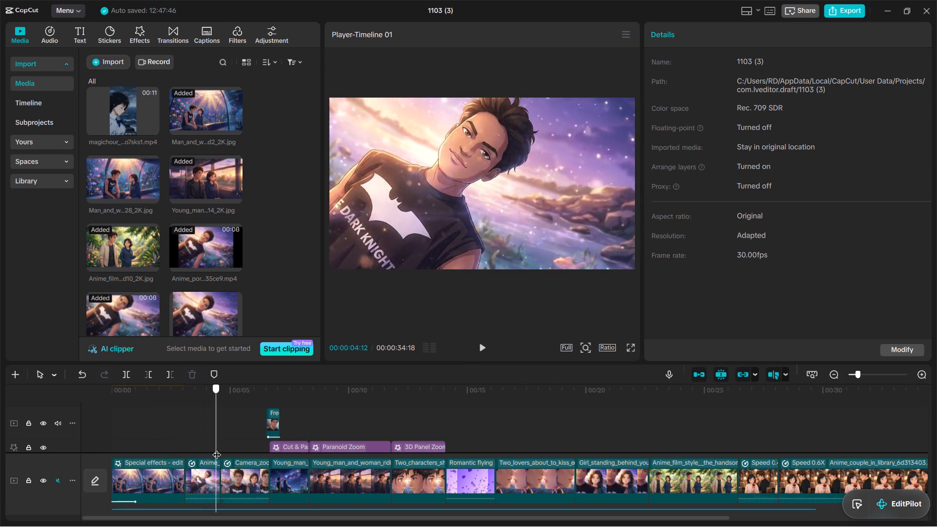
drag(217, 448, 251, 455)
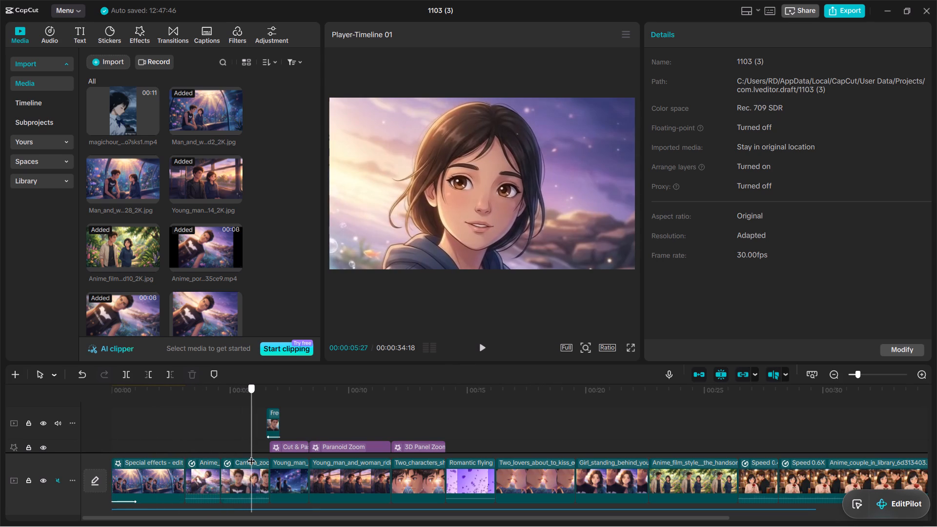
drag(251, 455, 253, 455)
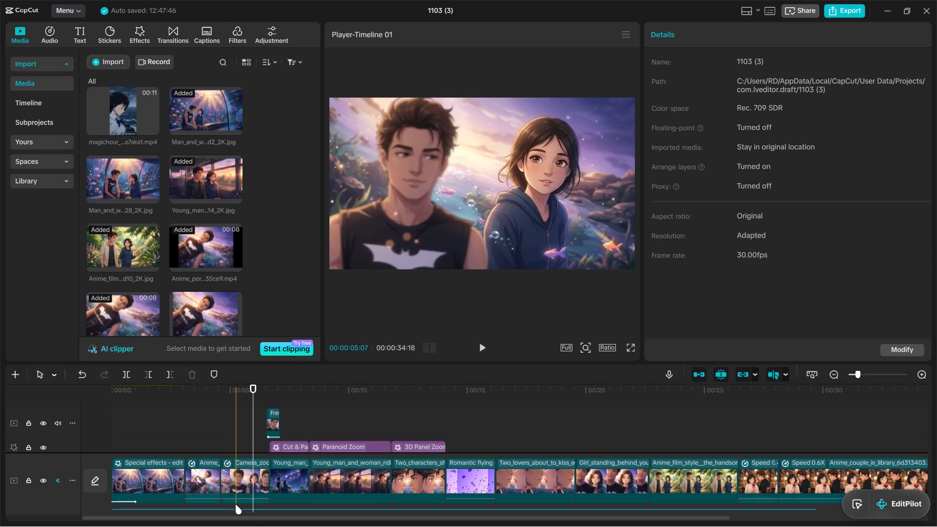
drag(255, 393, 238, 390)
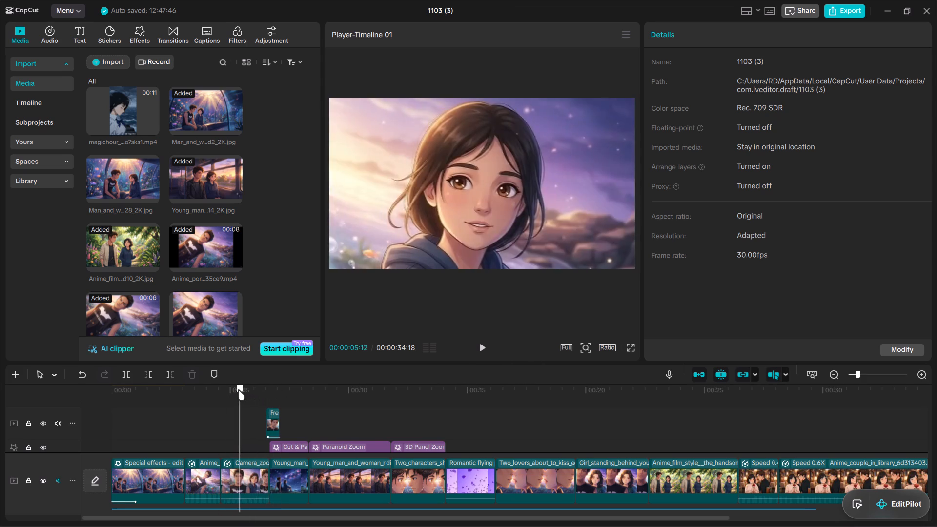
drag(238, 390, 257, 385)
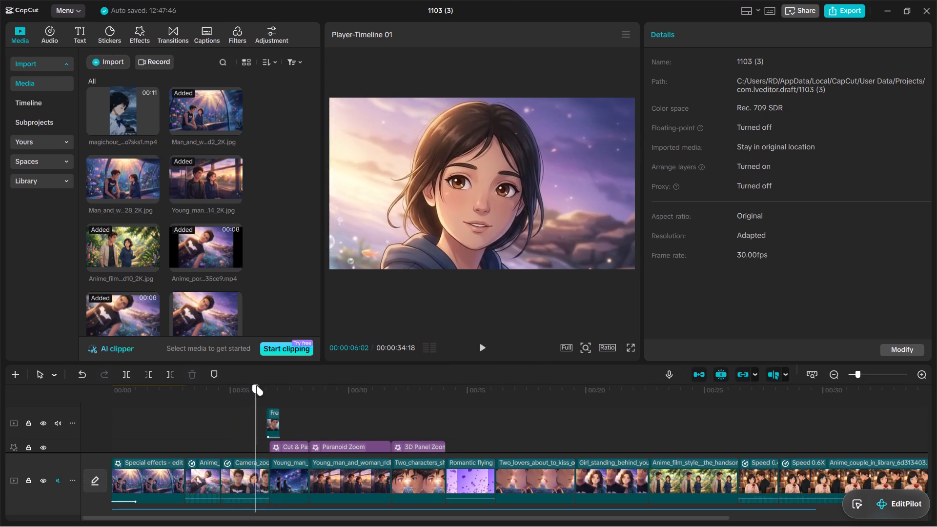
drag(257, 385, 265, 385)
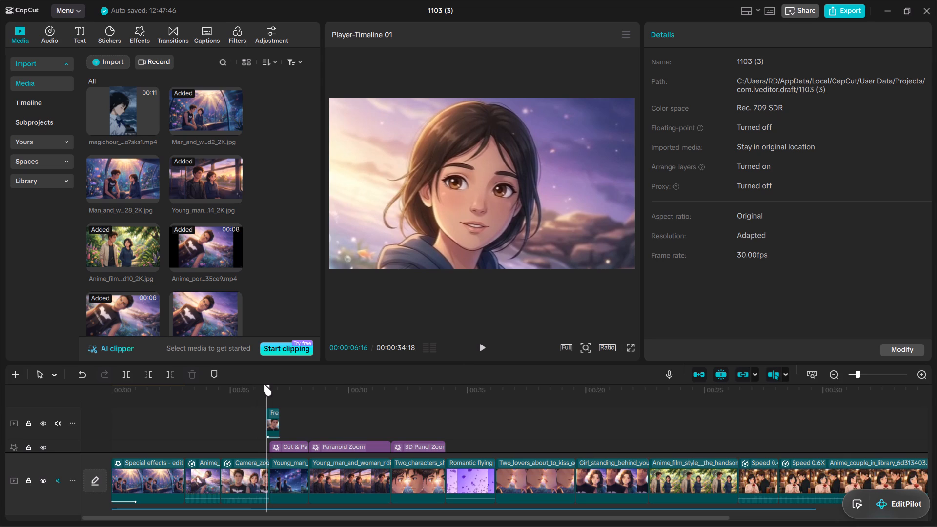
drag(265, 385, 254, 387)
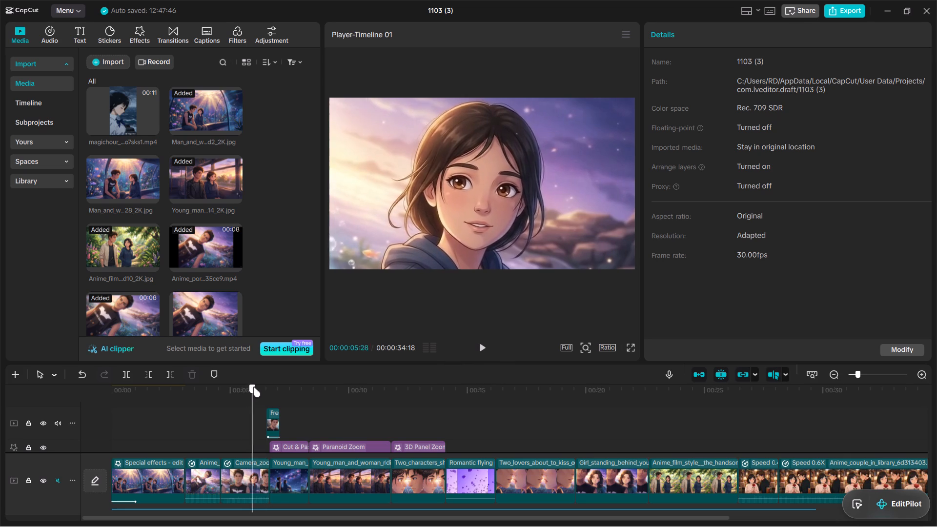
drag(254, 387, 270, 391)
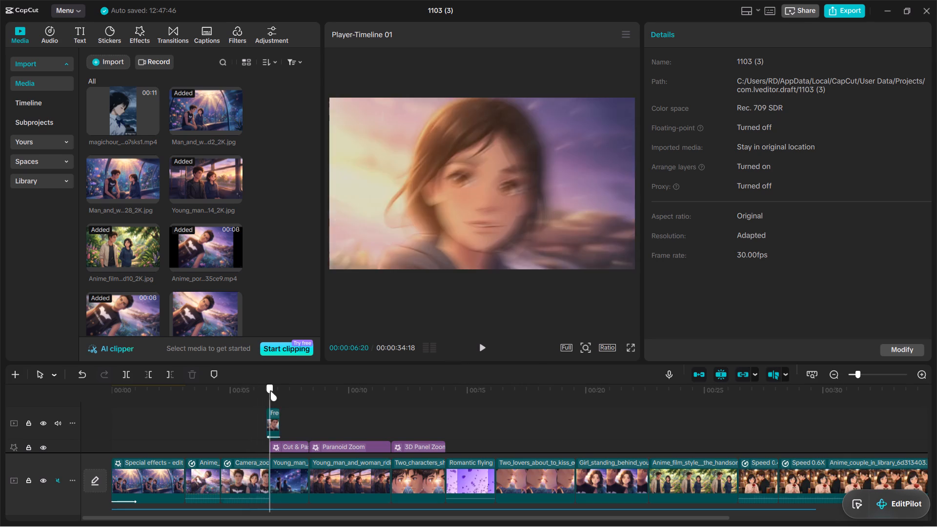
drag(270, 391, 274, 392)
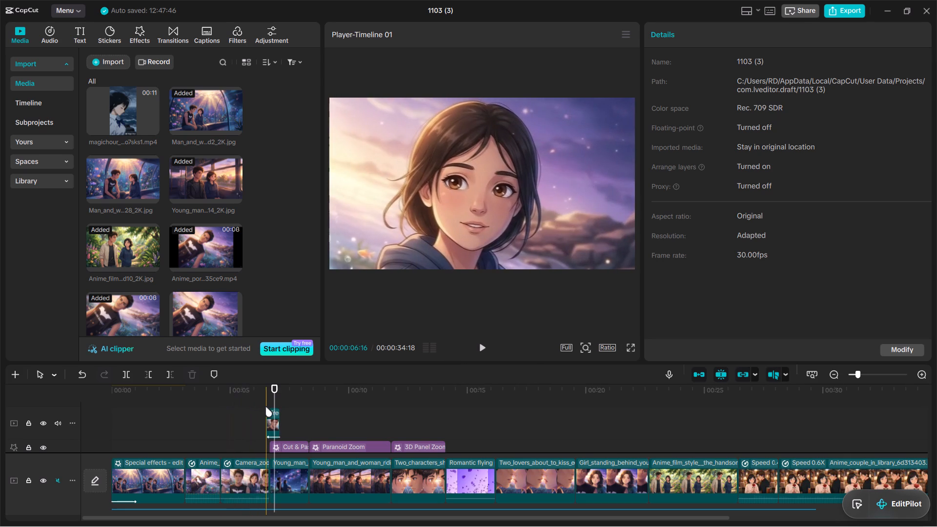
click(268, 398)
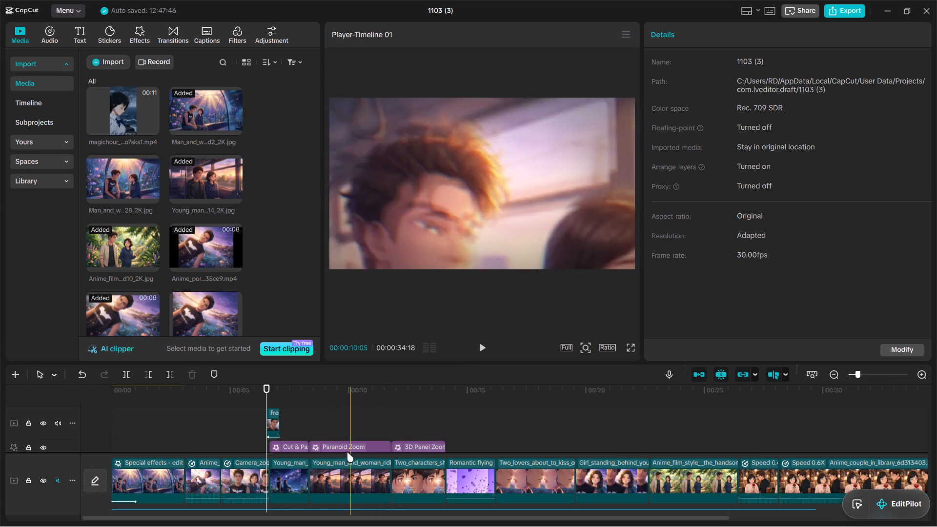
Select the Freeze clip and open its background removal settings.
drag(860, 374, 862, 374)
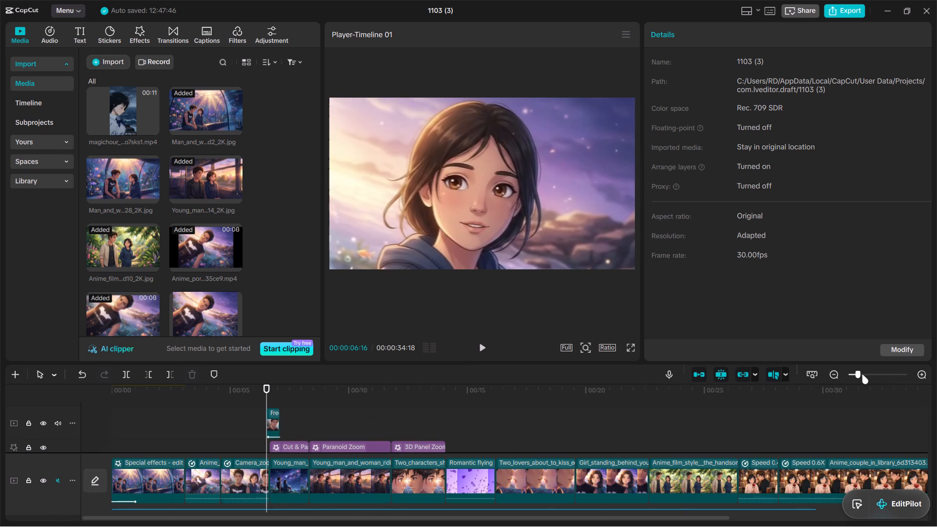
drag(862, 374, 880, 372)
click(235, 423)
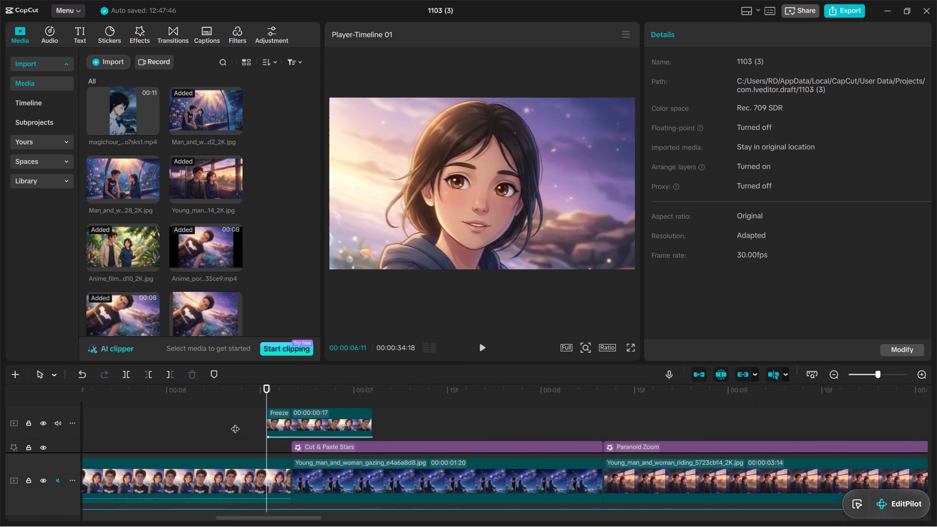
drag(236, 422, 263, 422)
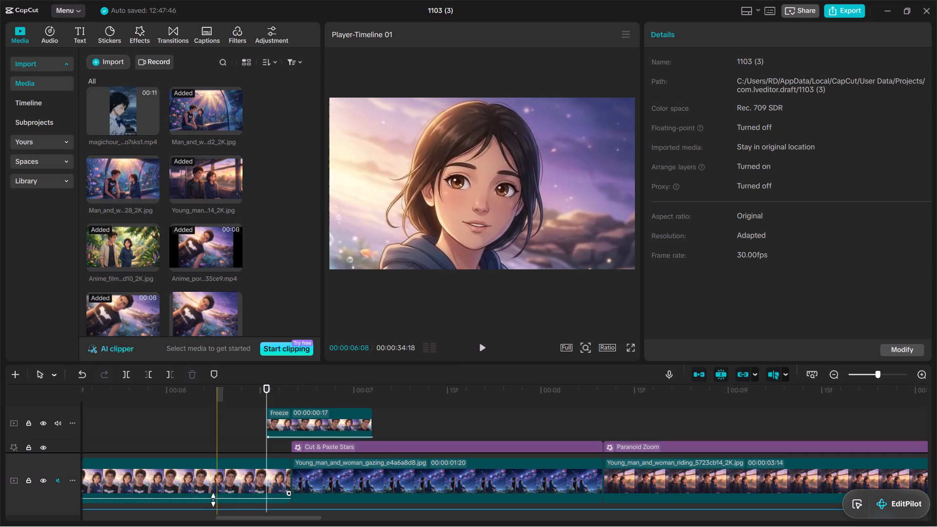
click(290, 419)
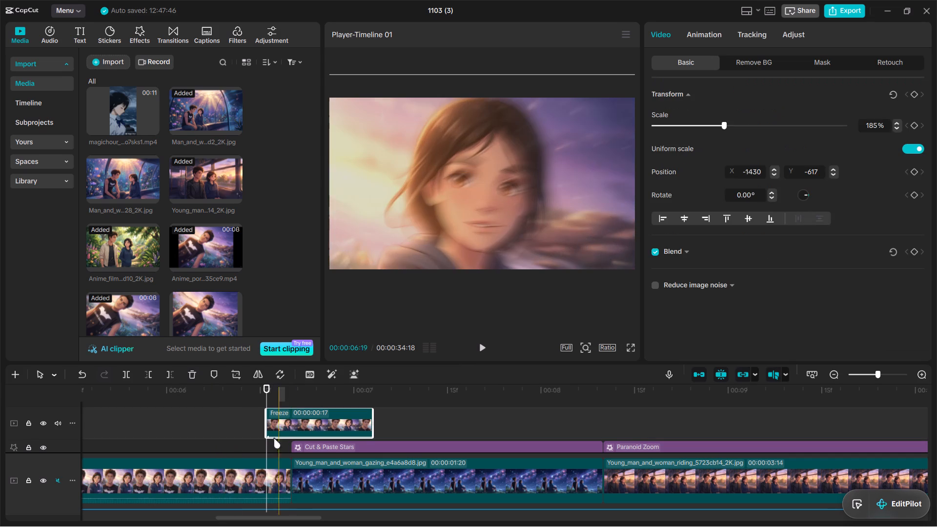
click(762, 61)
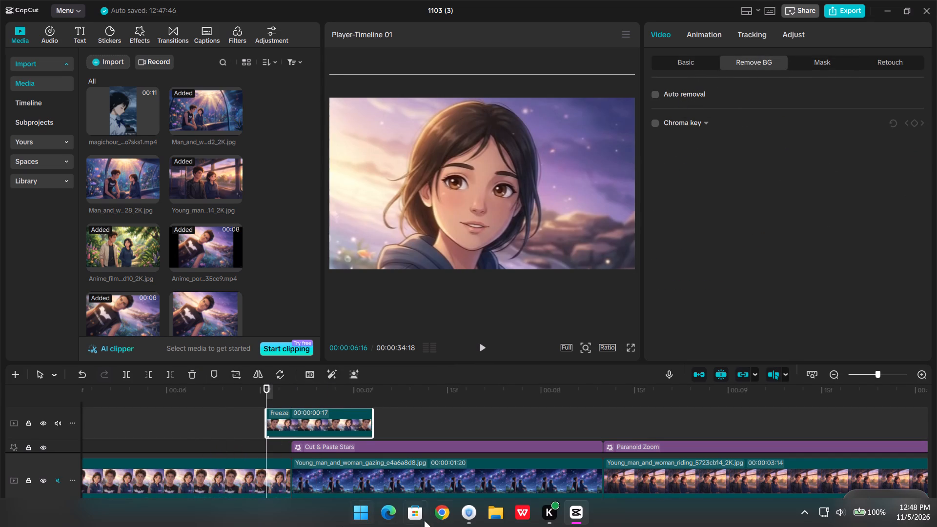
Play back the section from just before the Freeze clip through the Cut & Paste Stars effect, placing the playhead at 00:00:08:04.
click(243, 406)
click(485, 348)
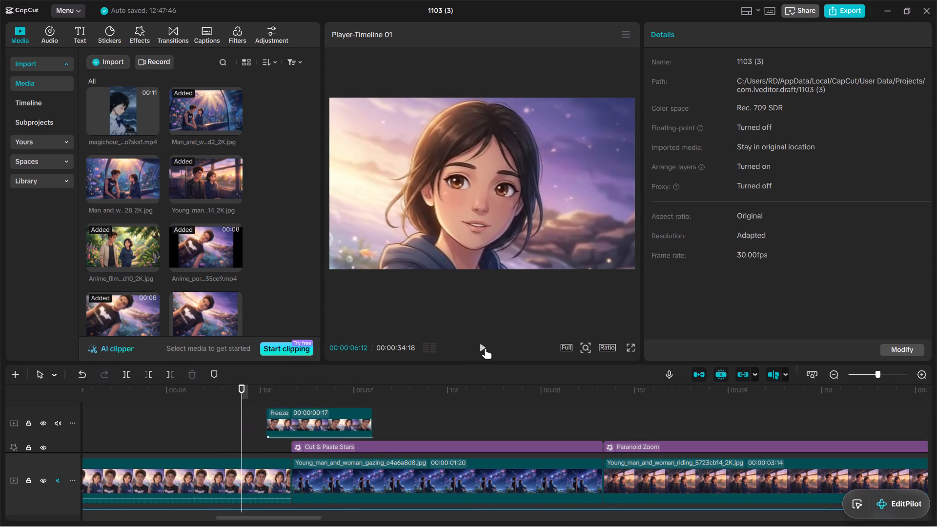
click(485, 349)
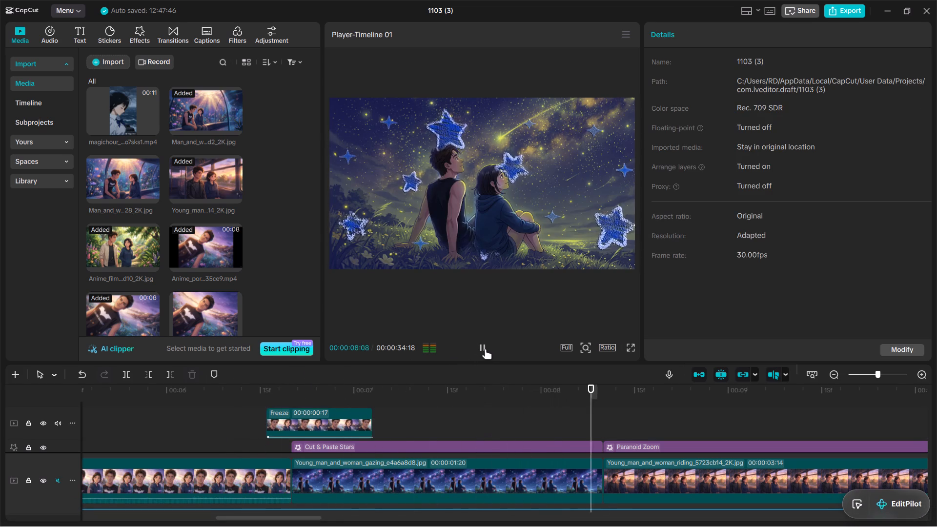
click(564, 418)
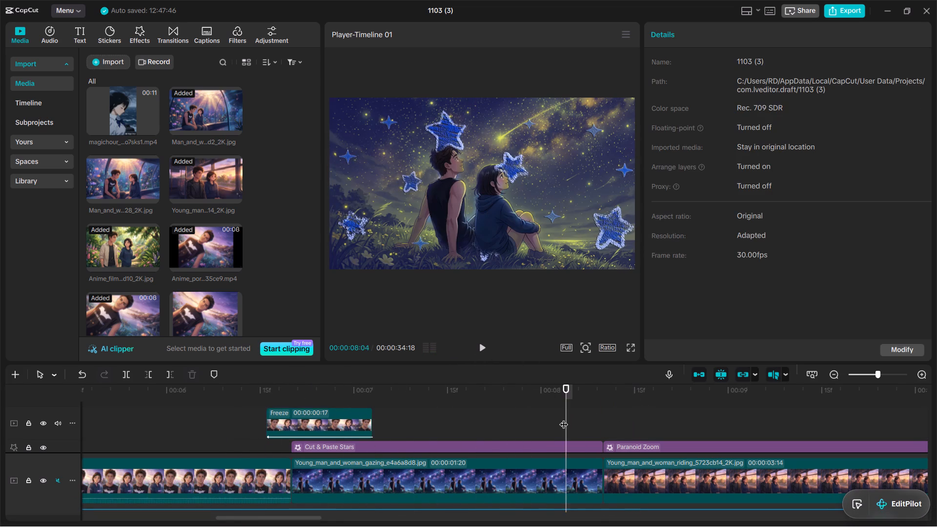
Search the video effects for "star".
click(564, 418)
click(31, 178)
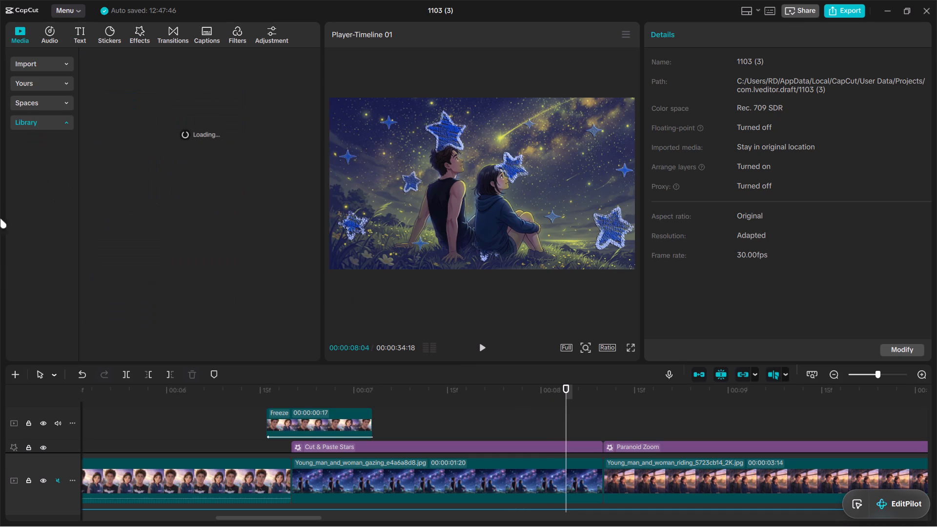
click(143, 35)
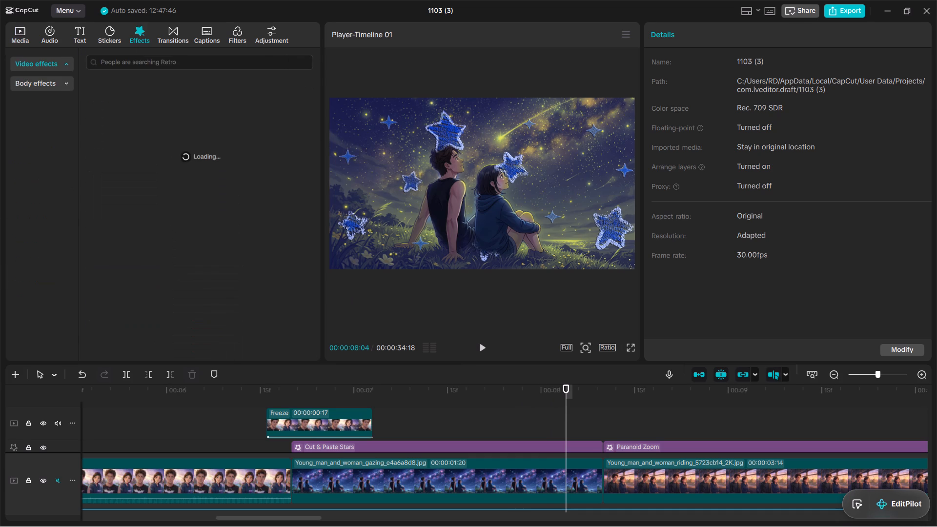
click(162, 60)
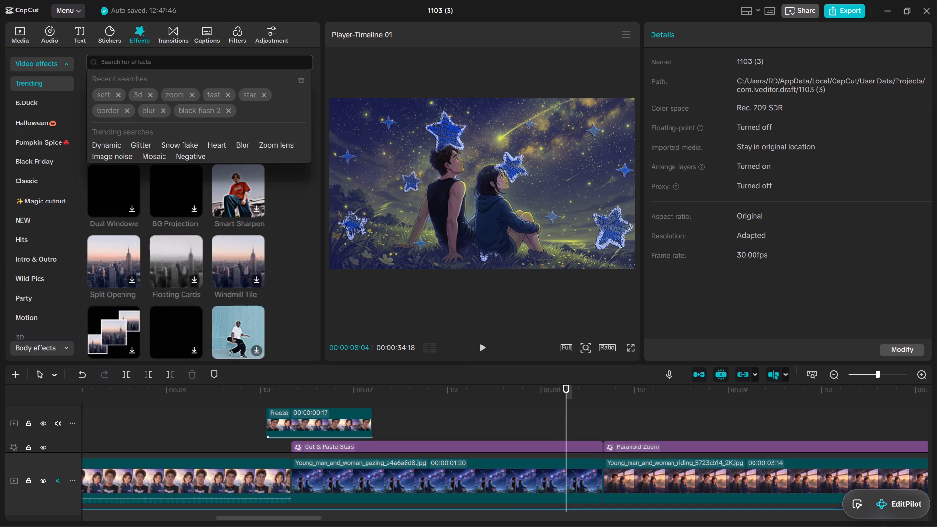
click(252, 93)
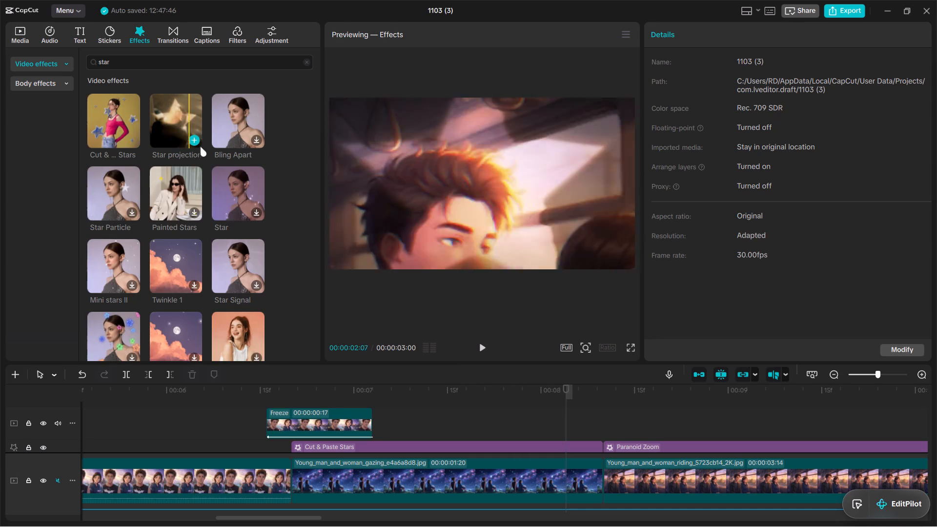
Browse the star effects as far as Nebula Drift and preview that effect.
scroll(199, 185, down, 4)
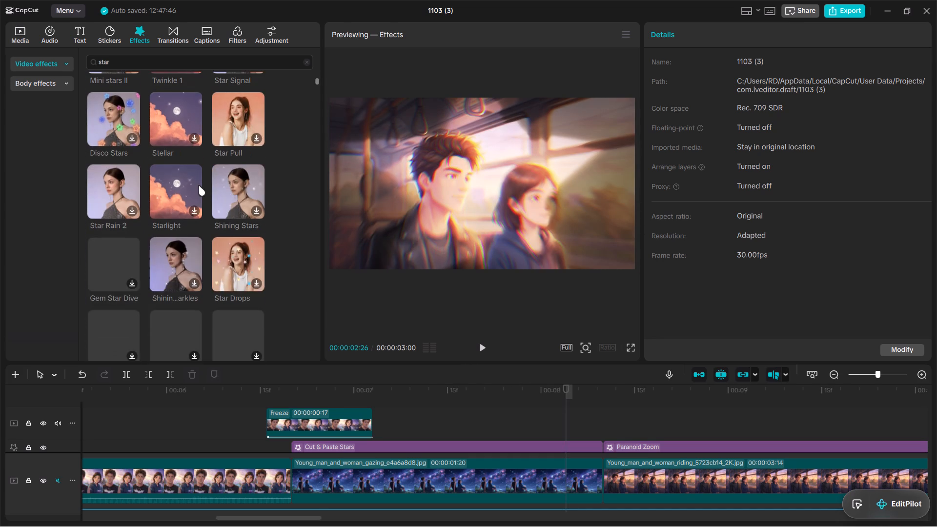
scroll(199, 185, down, 3)
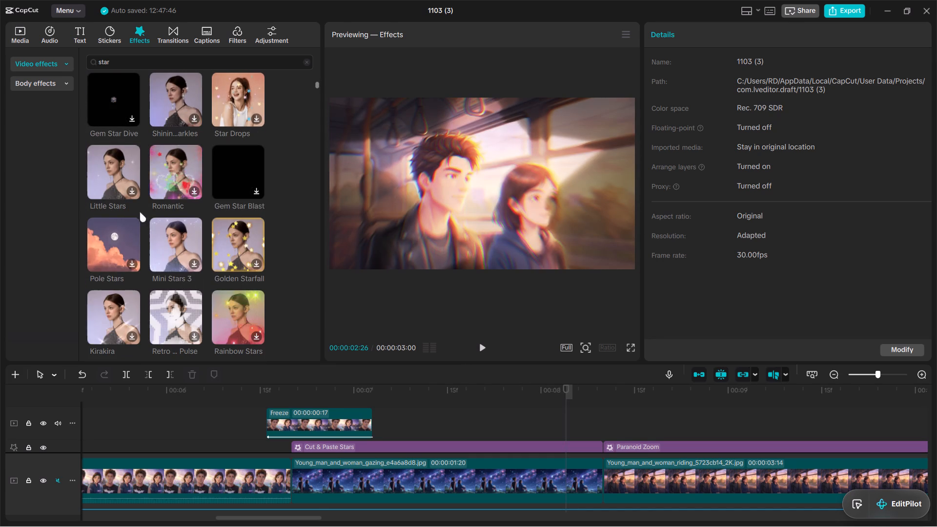
scroll(116, 245, down, 3)
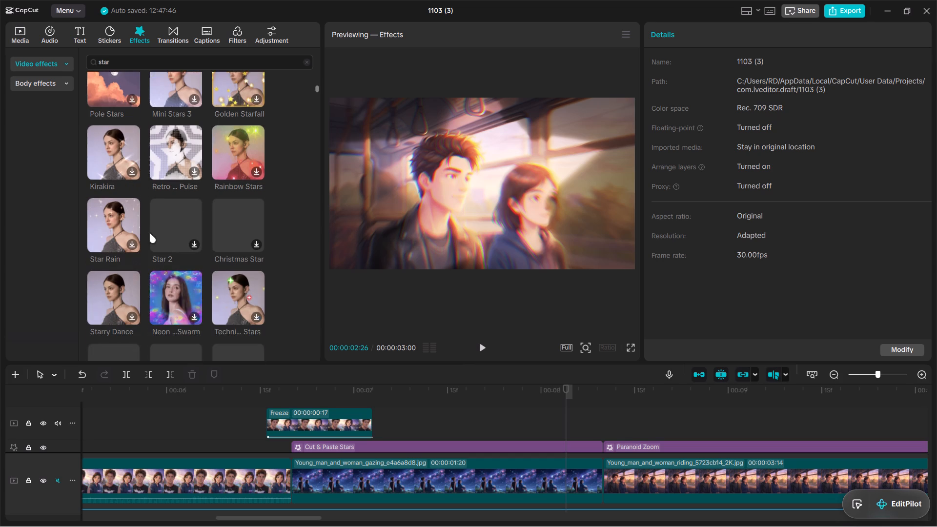
scroll(149, 233, down, 5)
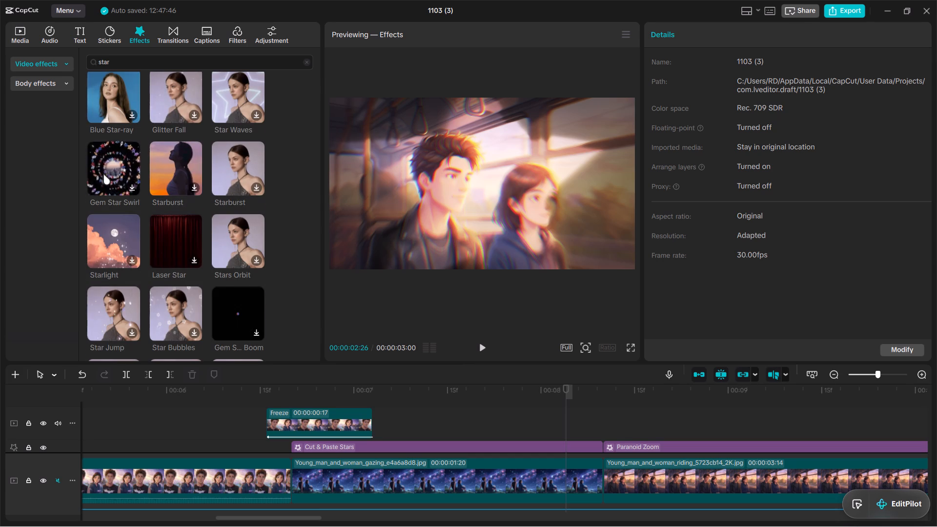
scroll(103, 174, down, 1)
scroll(233, 262, down, 2)
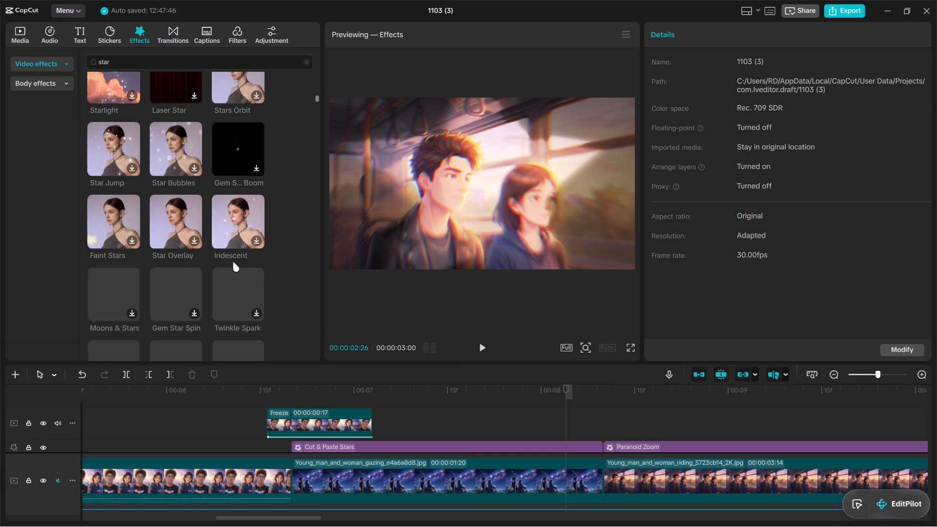
scroll(233, 262, down, 1)
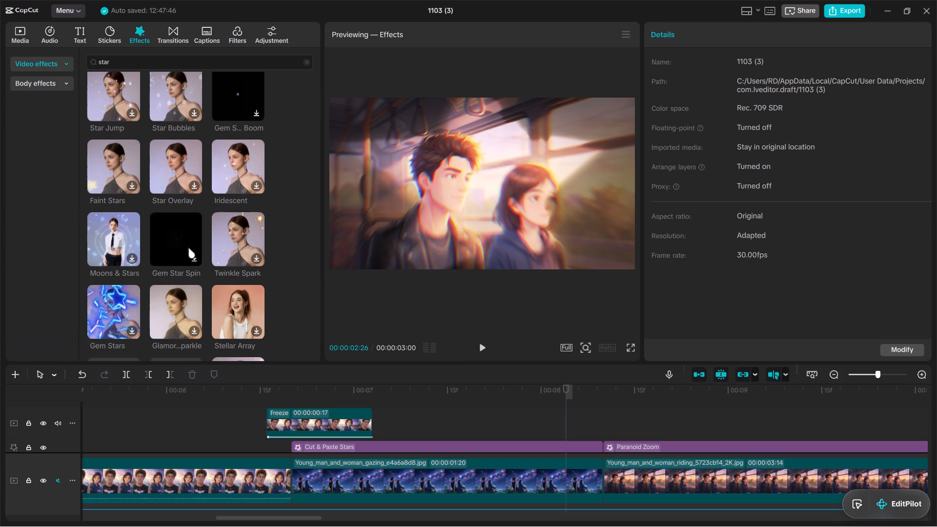
scroll(171, 242, down, 4)
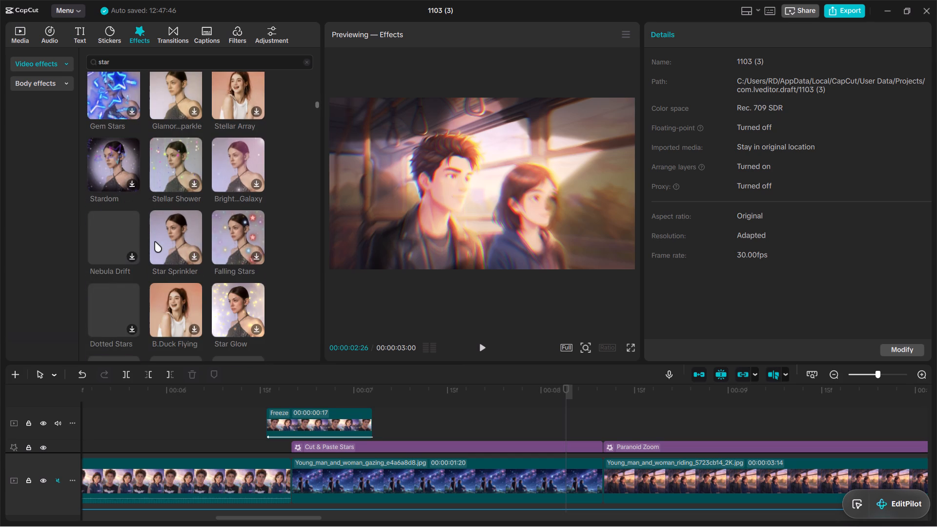
scroll(101, 220, down, 2)
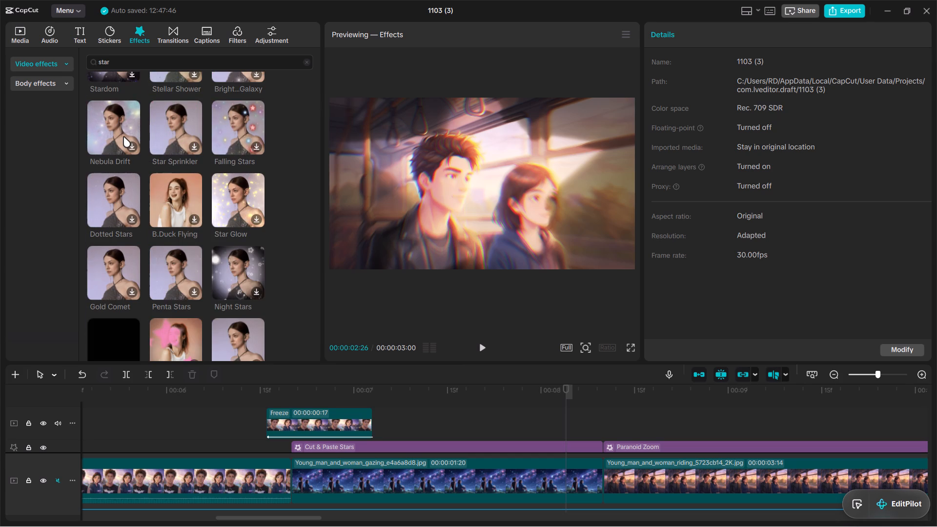
click(121, 137)
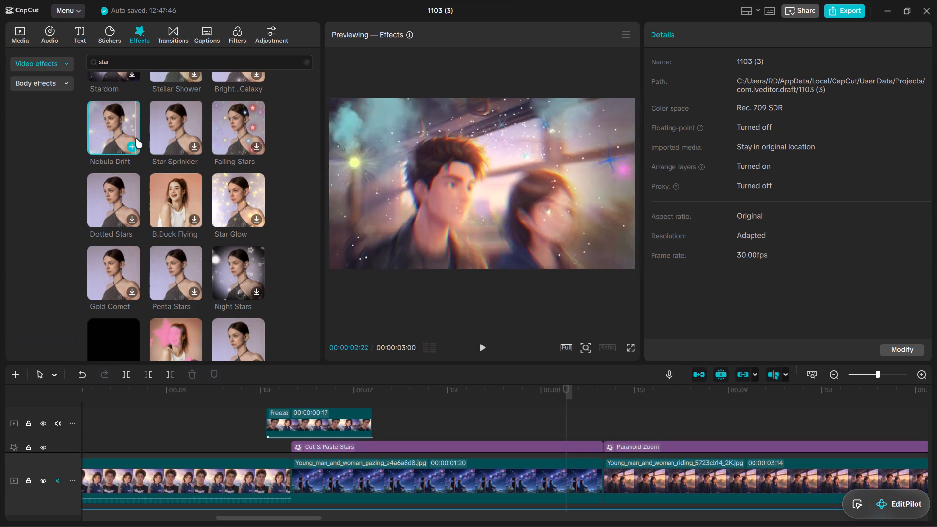
Place the playhead at 00:00:07:18 in the couple-gazing clip and select that clip on the main track.
scroll(156, 230, down, 1)
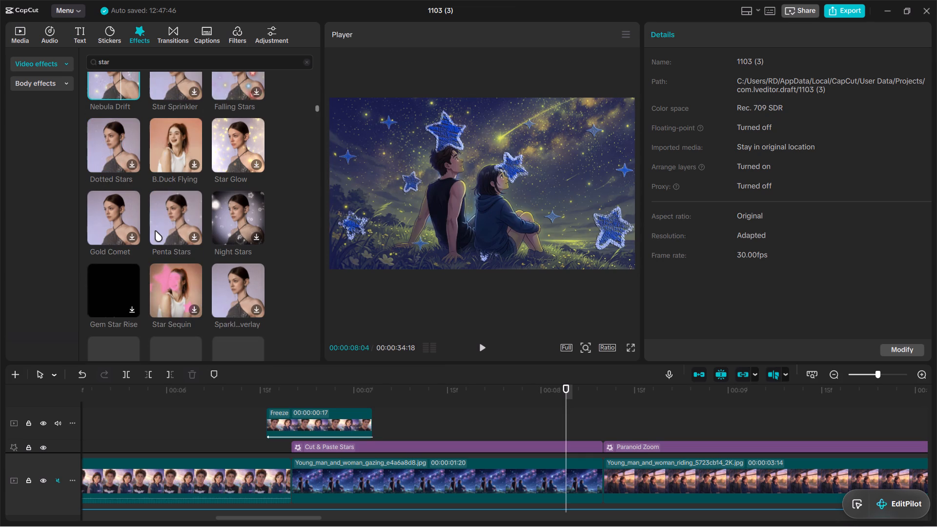
click(469, 418)
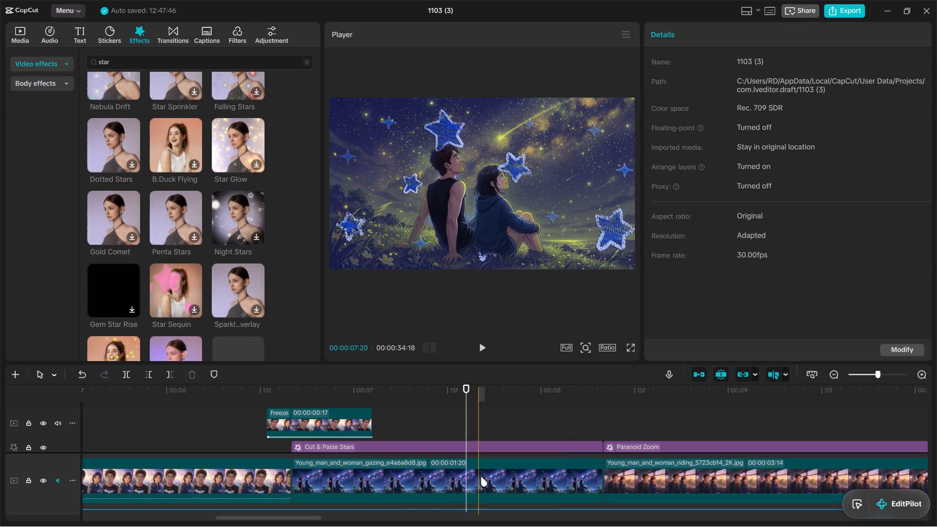
click(481, 476)
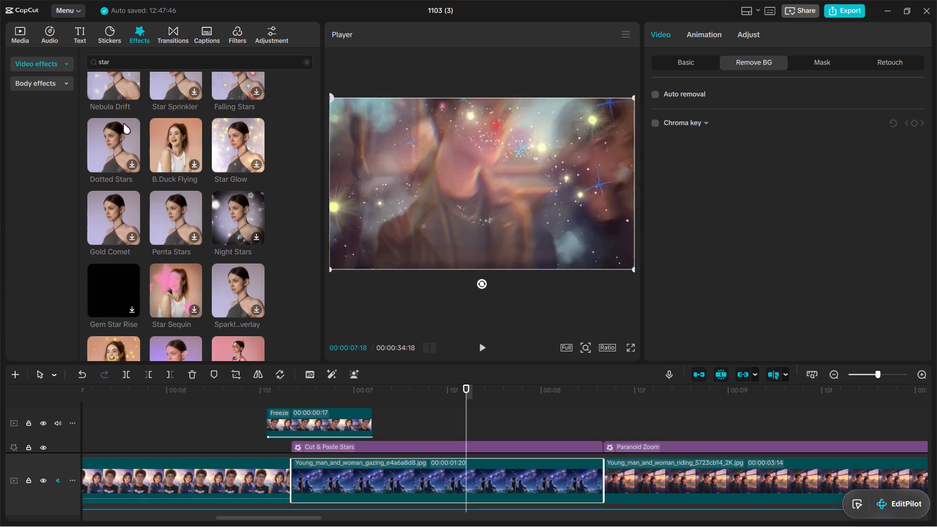
Browse further through the star effects and preview the Shooting Stars effect.
scroll(145, 192, down, 4)
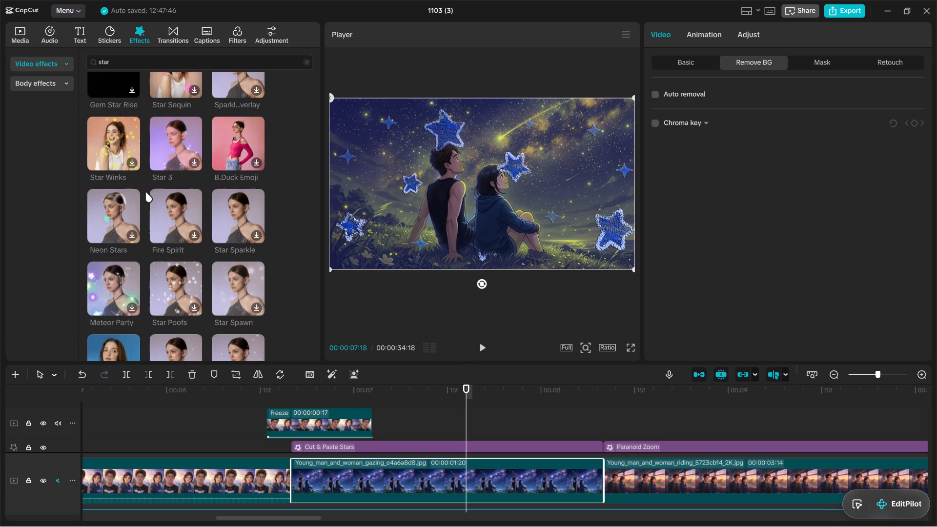
scroll(145, 192, down, 4)
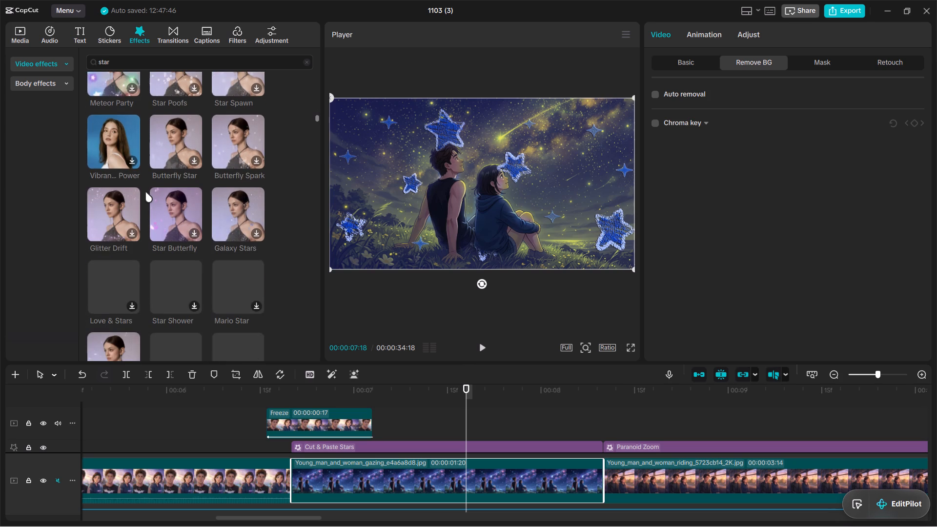
scroll(165, 224, down, 1)
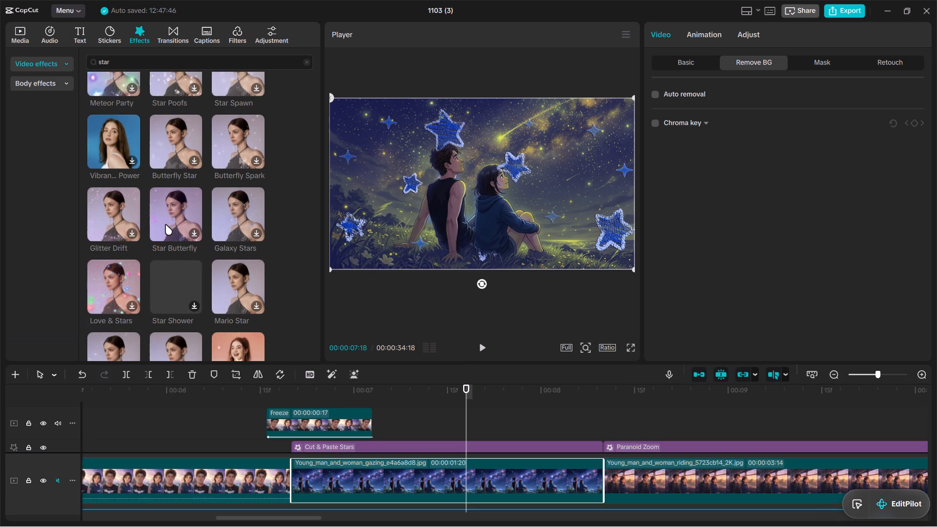
scroll(188, 229, down, 2)
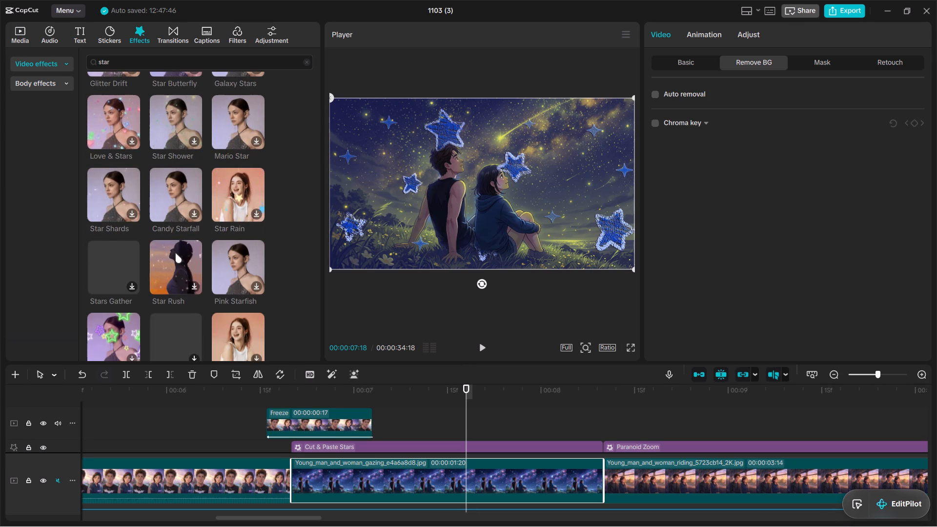
scroll(175, 253, down, 2)
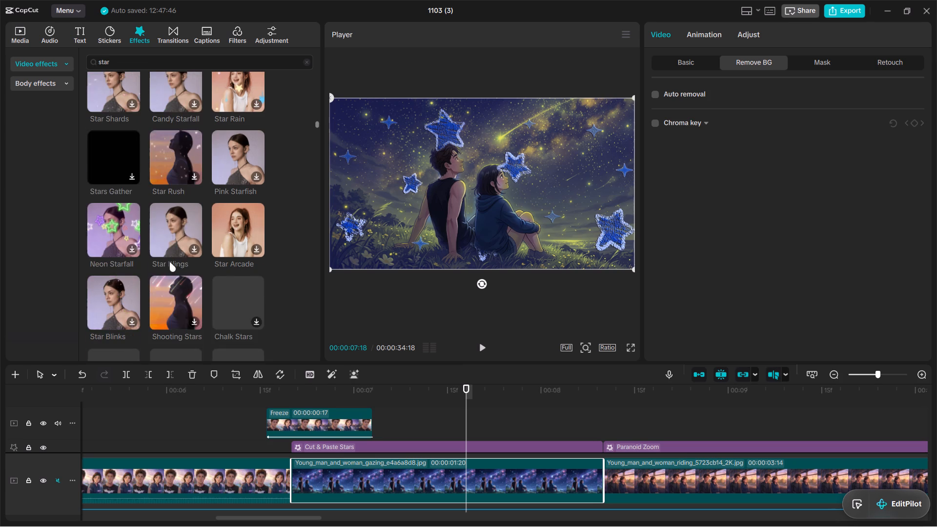
scroll(169, 262, down, 1)
click(173, 252)
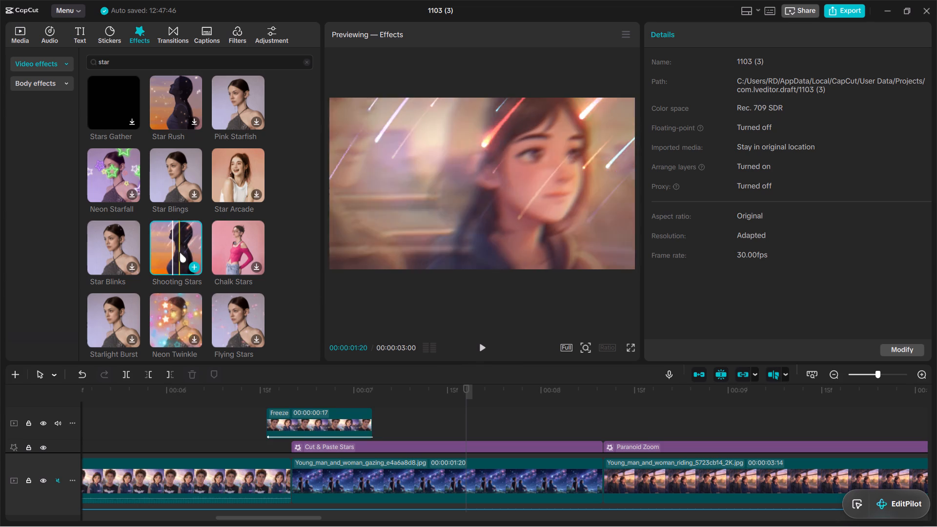
Examine the star effects listed after Shooting Stars, as far as Star Cutouts and Karaoke Galaxy.
scroll(183, 258, down, 2)
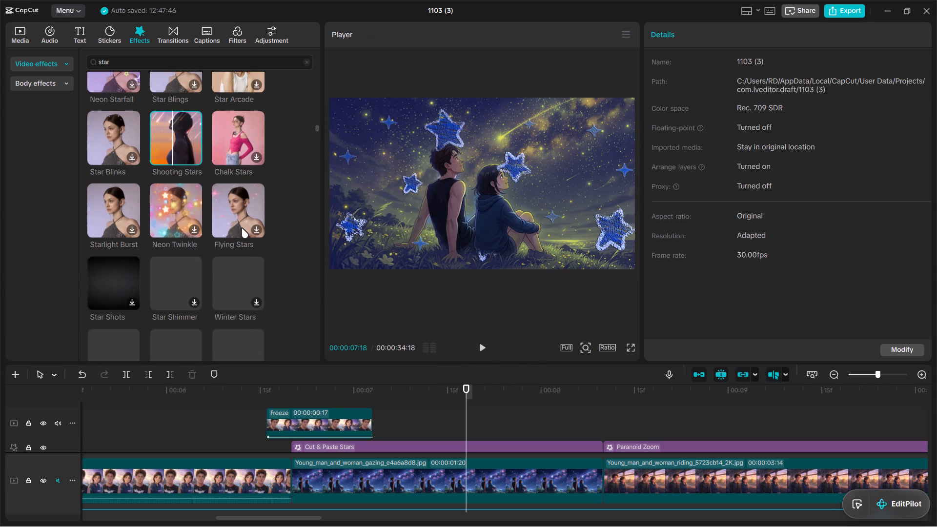
scroll(152, 262, down, 1)
scroll(185, 232, down, 2)
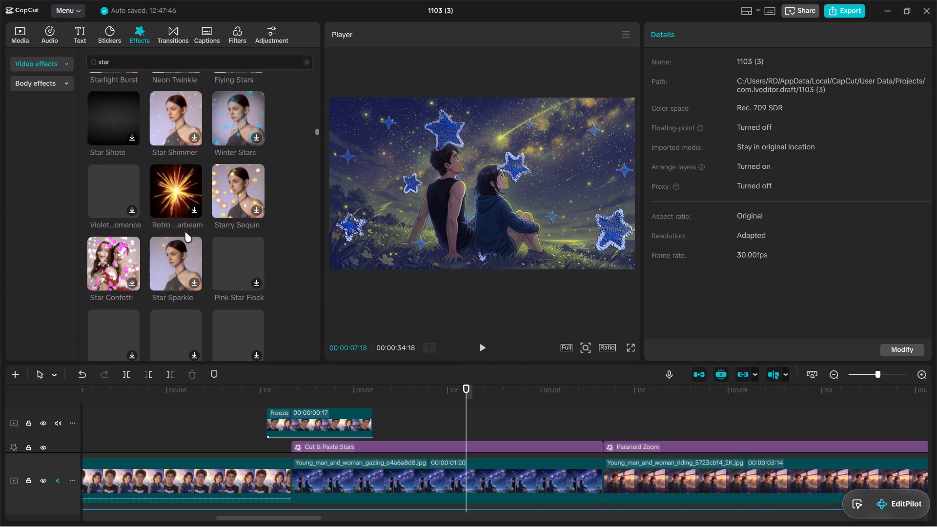
scroll(147, 252, down, 1)
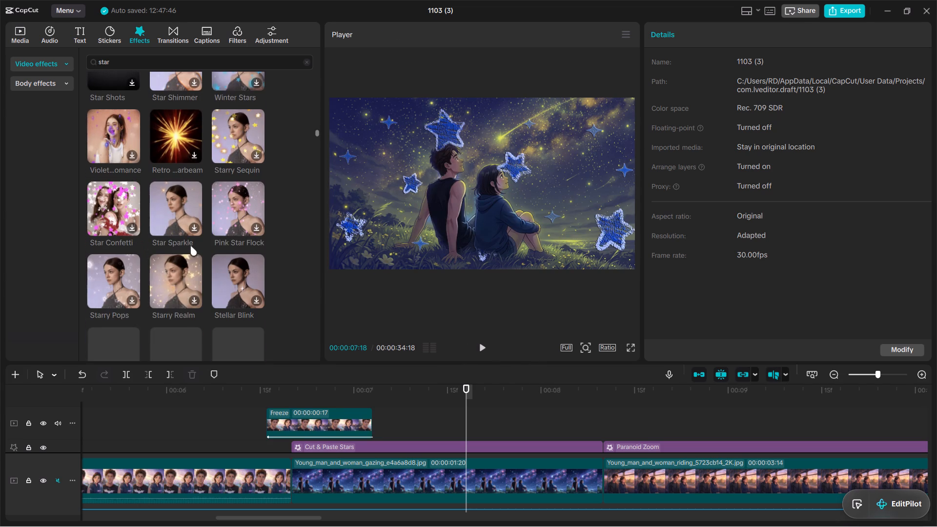
scroll(192, 245, down, 1)
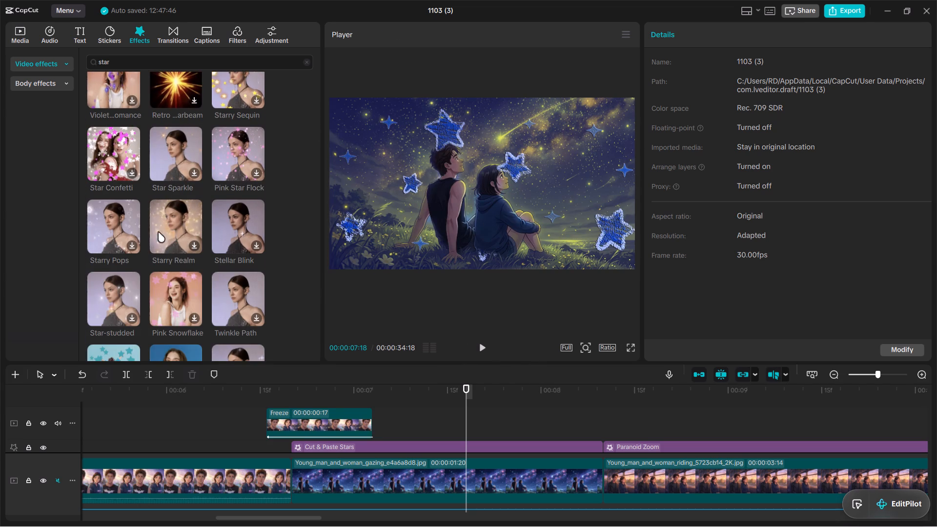
scroll(192, 261, down, 3)
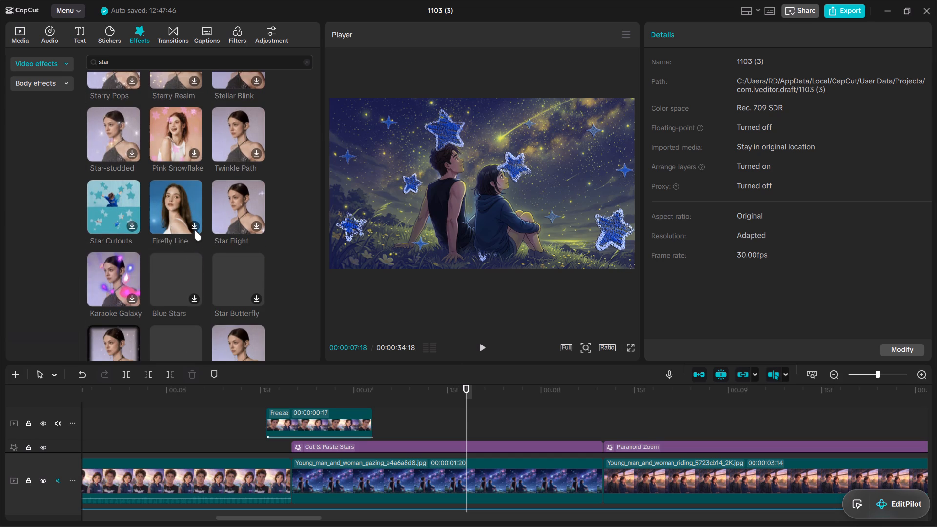
Replace the effects search term with "single star" and run the search.
click(174, 67)
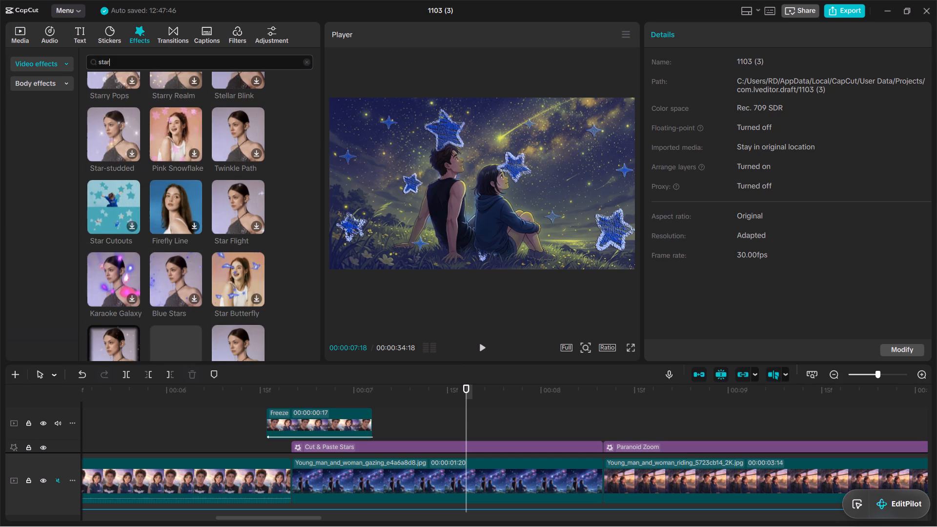
key(BackSpace)
key(BackSpace)
key(BackSpace)
key(BackSpace)
key(BackSpace)
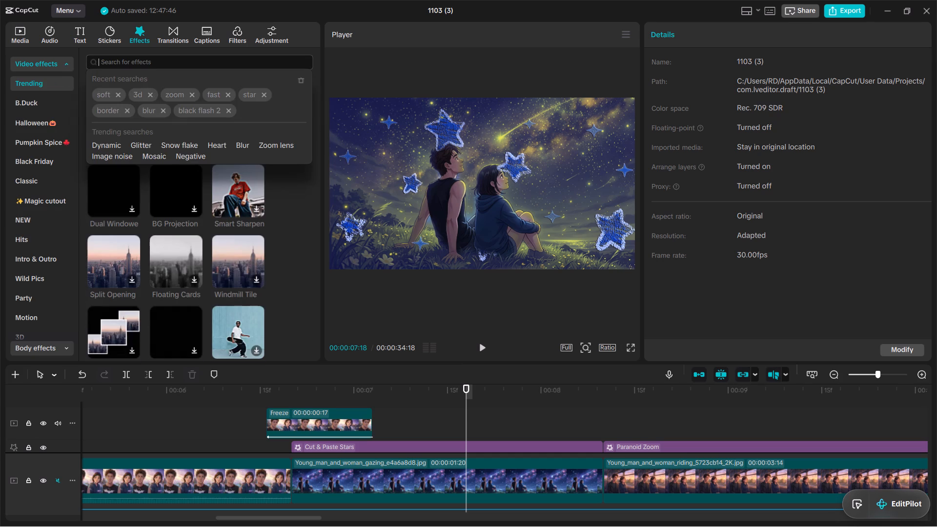
text(single star)
key(Return)
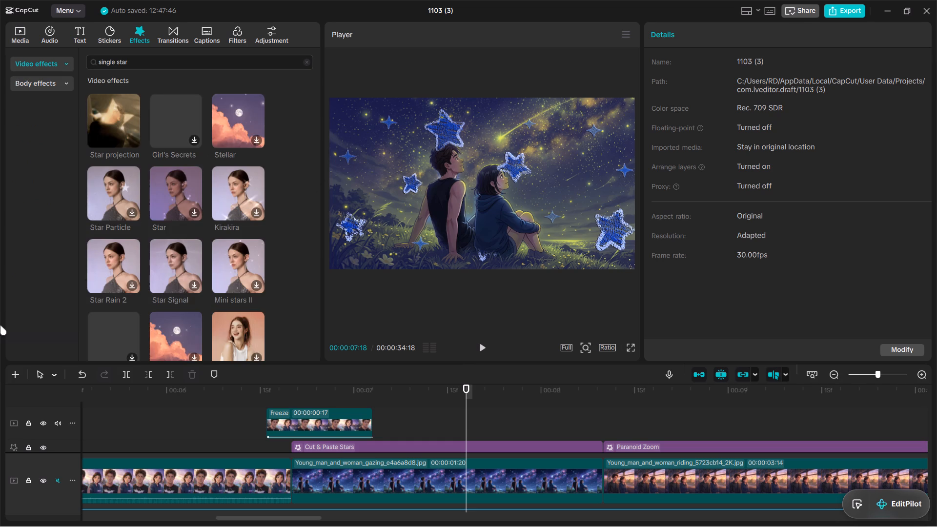
Examine the video effects found for "single star", from Star projection down to Smoke & Star and Blue Stars.
scroll(150, 275, down, 4)
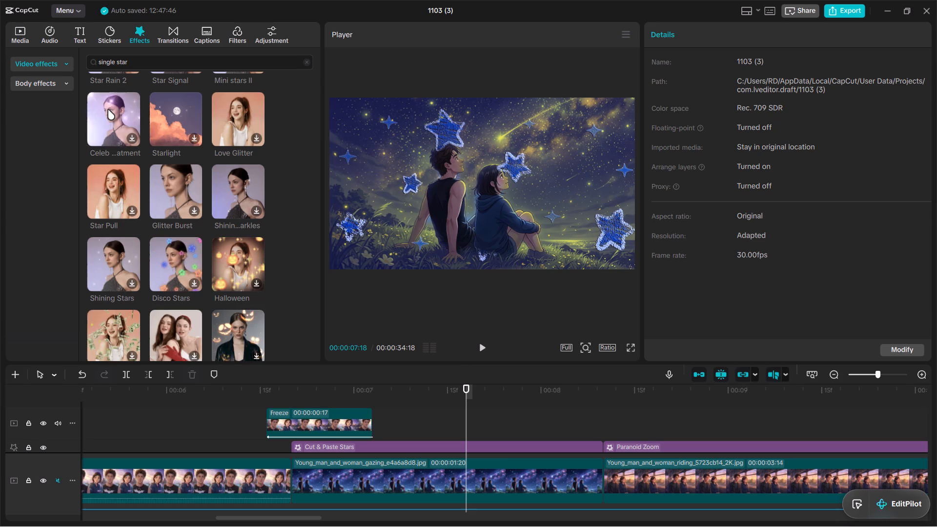
scroll(171, 146, down, 4)
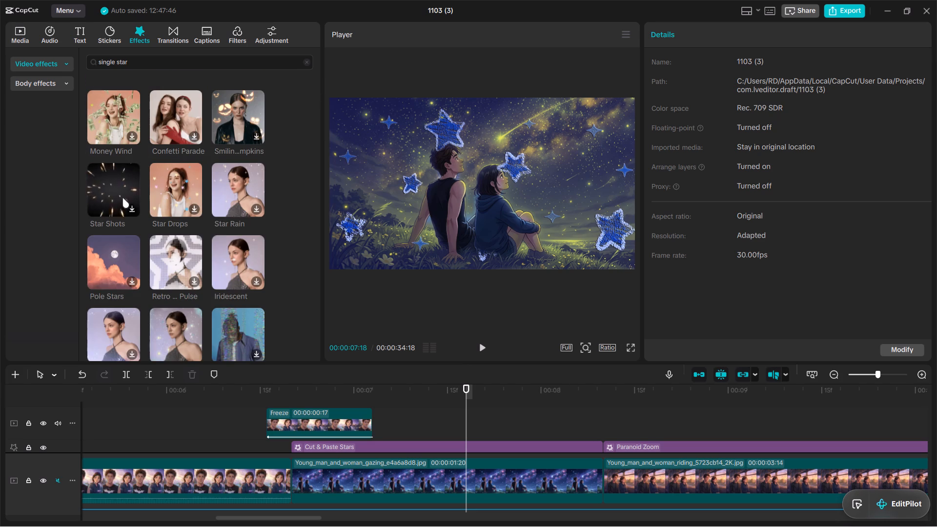
scroll(122, 197, down, 15)
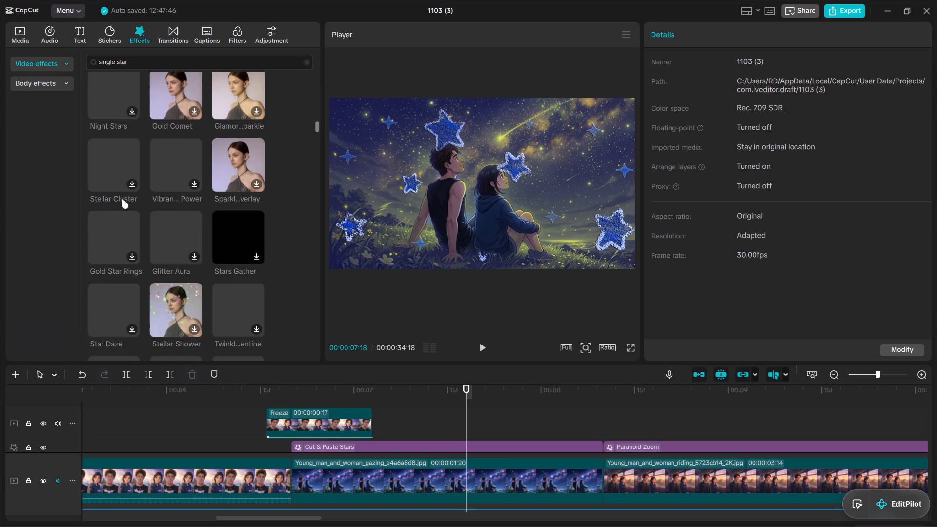
scroll(122, 199, down, 4)
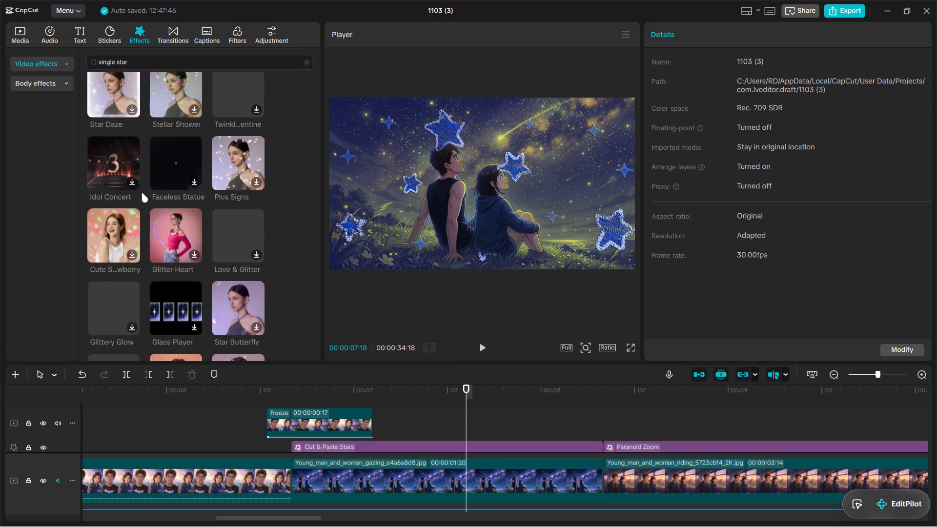
scroll(164, 182, down, 3)
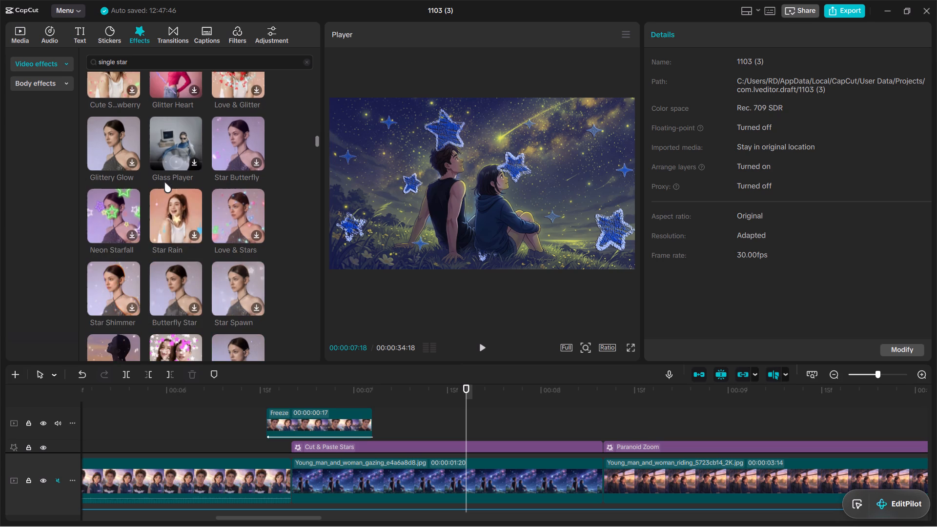
scroll(164, 182, down, 6)
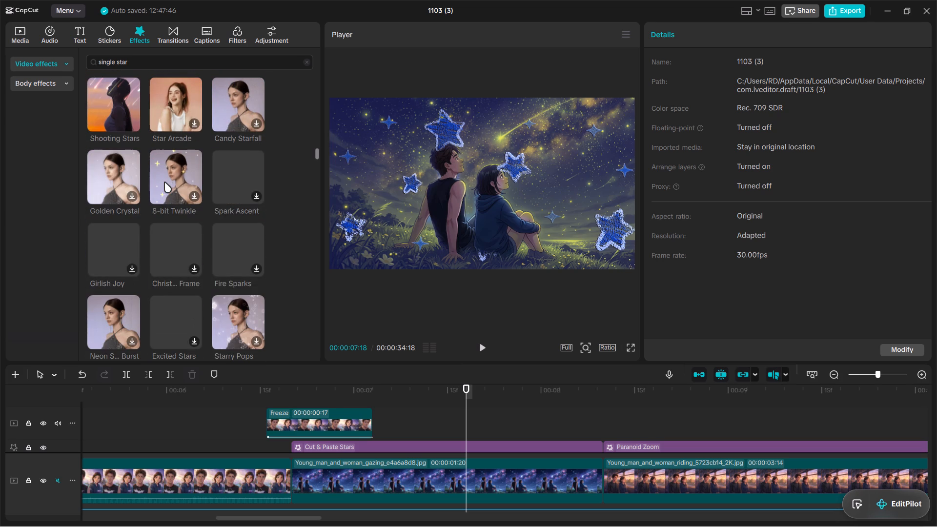
scroll(164, 182, down, 3)
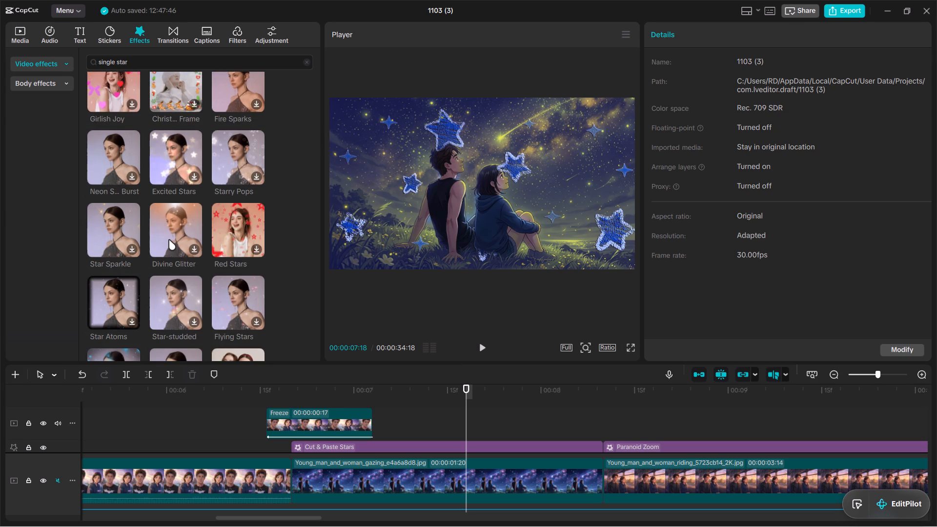
scroll(157, 230, down, 3)
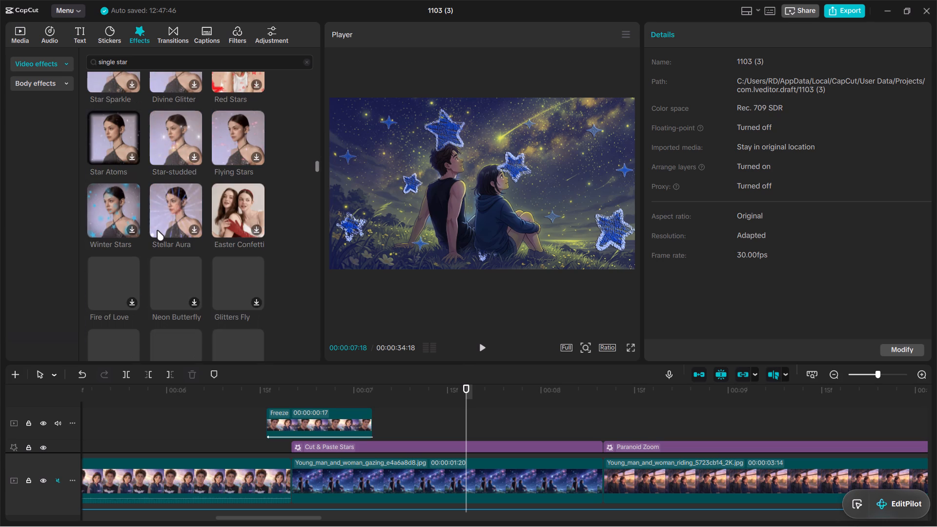
scroll(157, 230, down, 2)
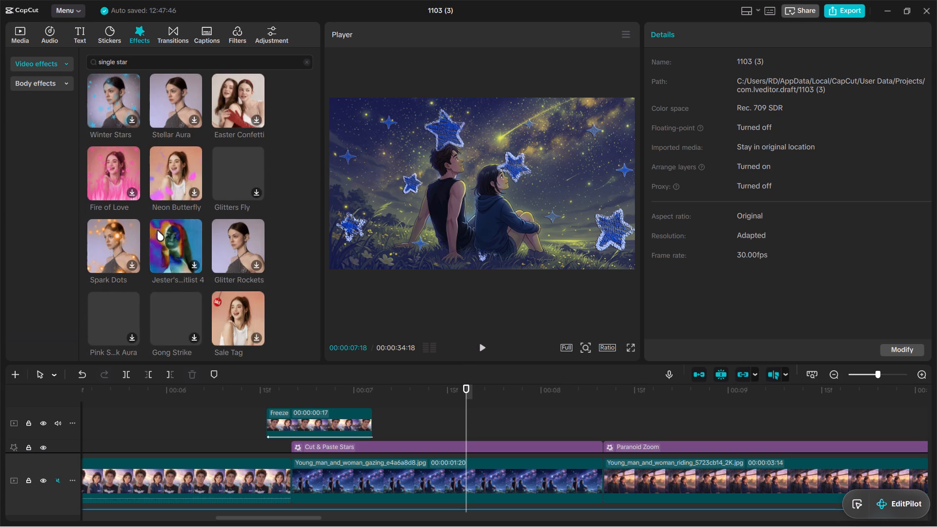
scroll(157, 230, down, 2)
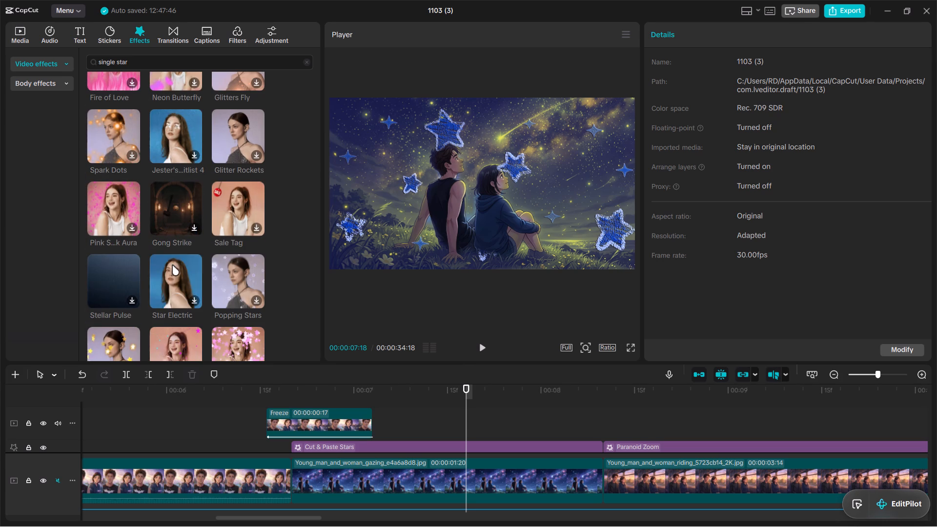
scroll(121, 274, down, 3)
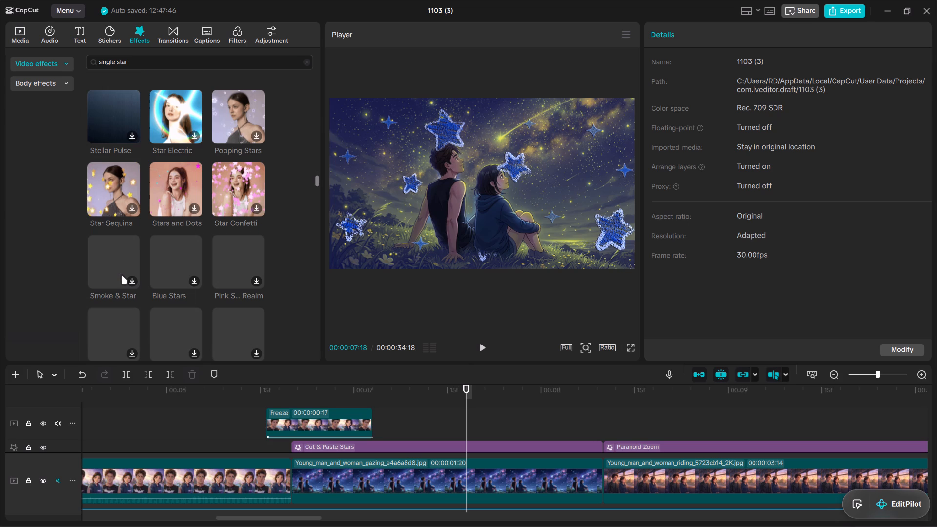
Search the stock media library for "single star" using the recent search term.
click(18, 37)
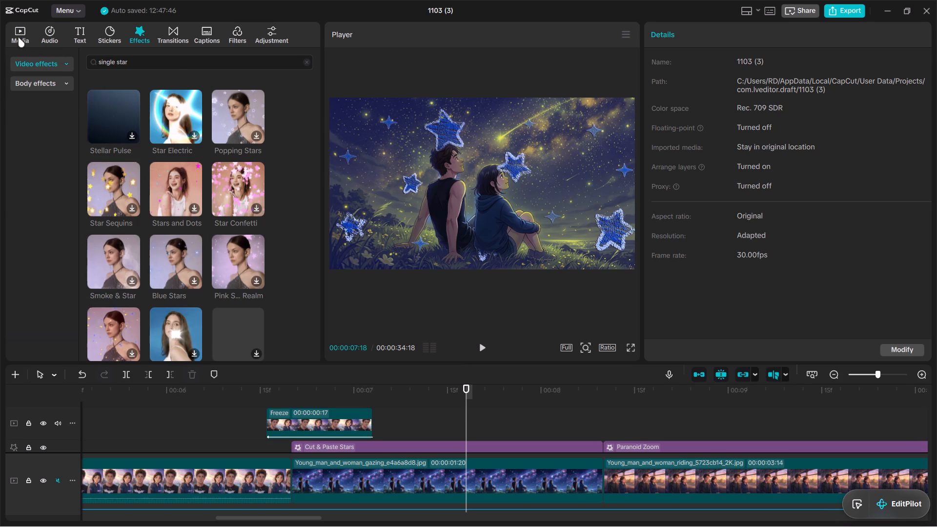
click(36, 299)
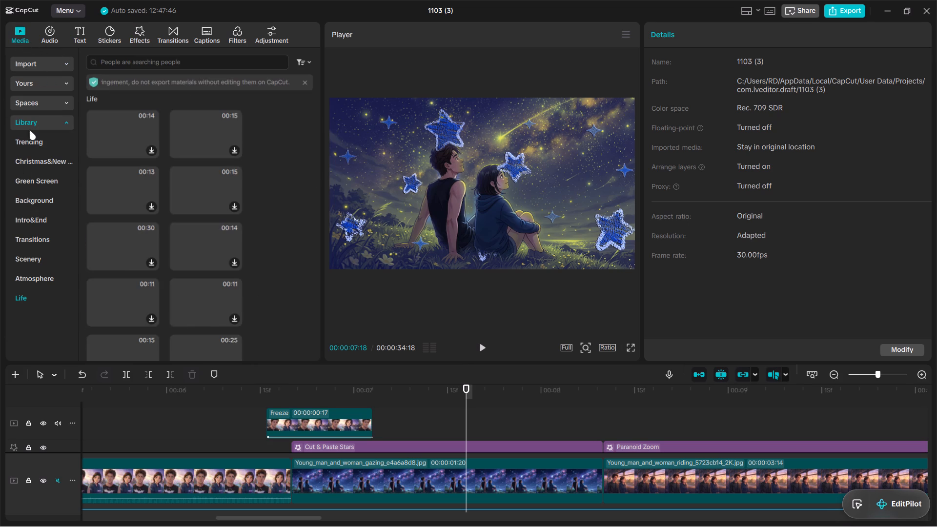
click(32, 127)
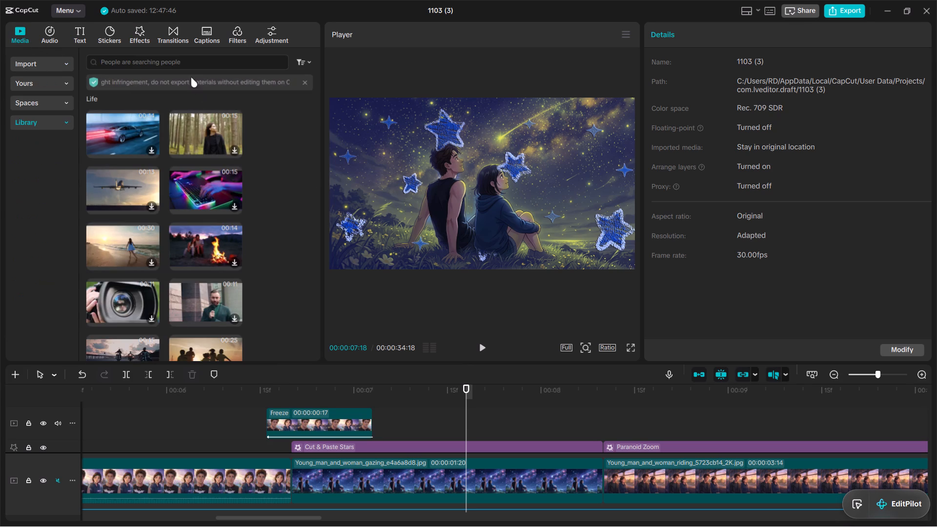
click(186, 66)
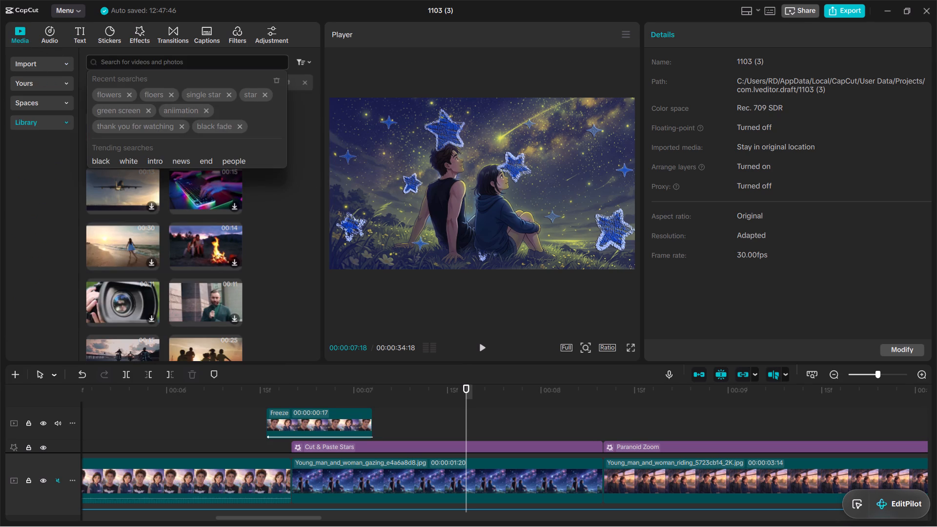
click(200, 94)
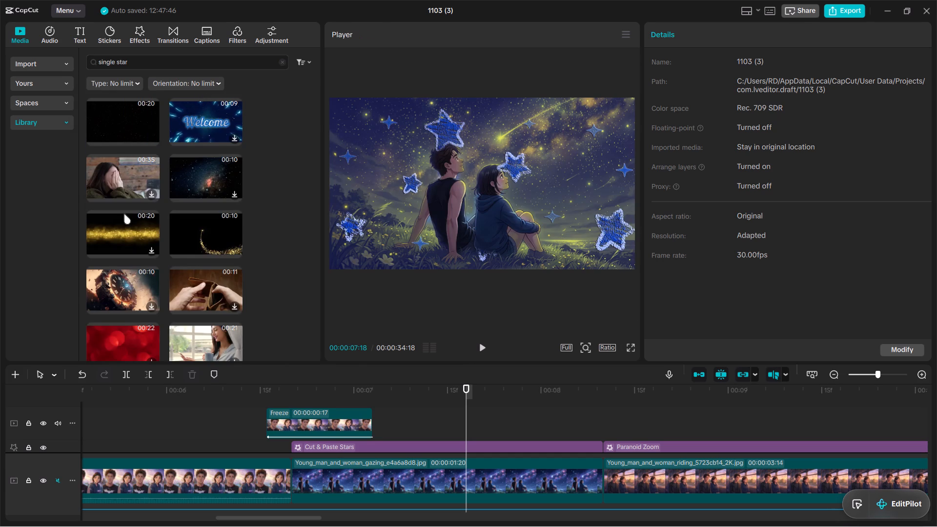
Examine the stock clips found for "single star" for footage that suits the couple-gazing clip.
scroll(120, 231, down, 5)
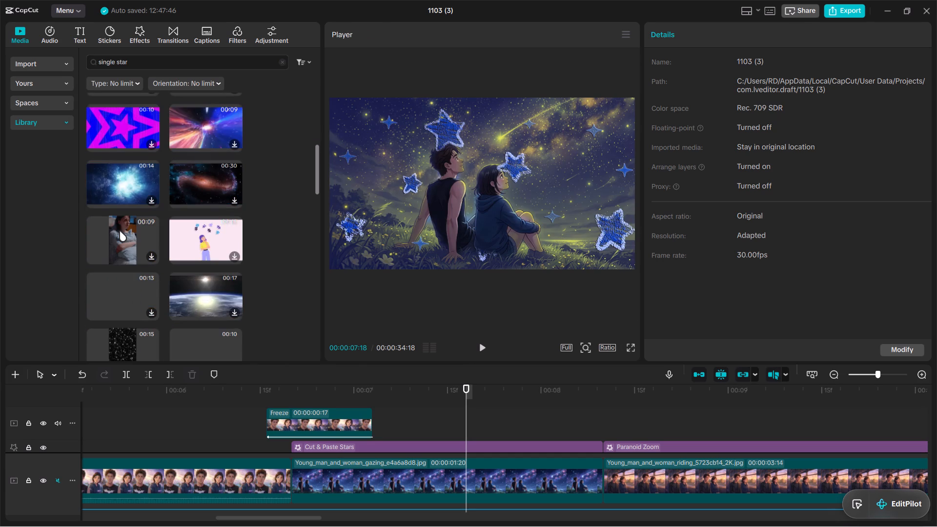
scroll(120, 231, down, 2)
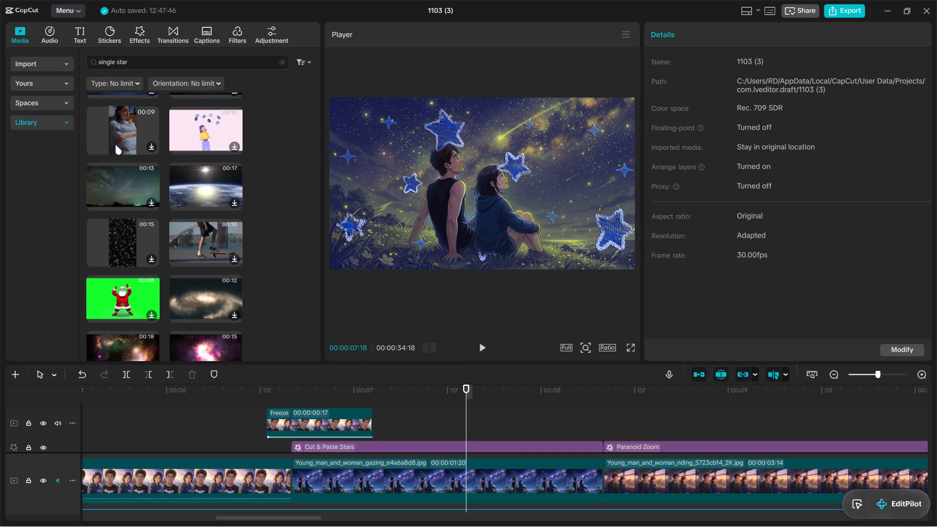
scroll(137, 206, down, 4)
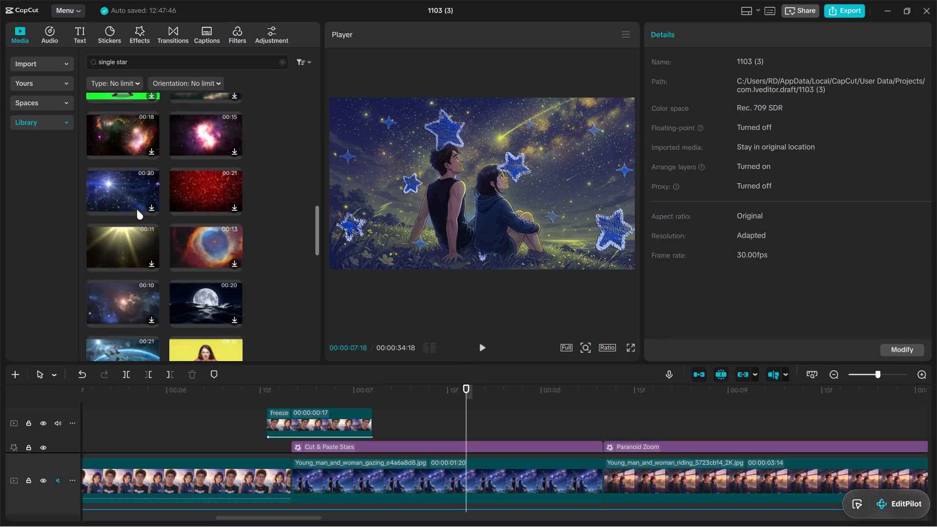
scroll(136, 230, down, 8)
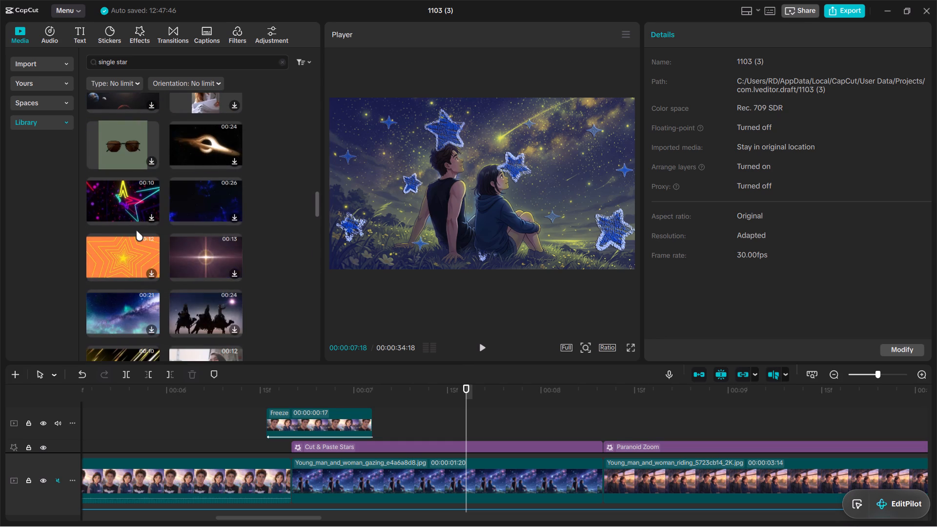
scroll(136, 230, down, 2)
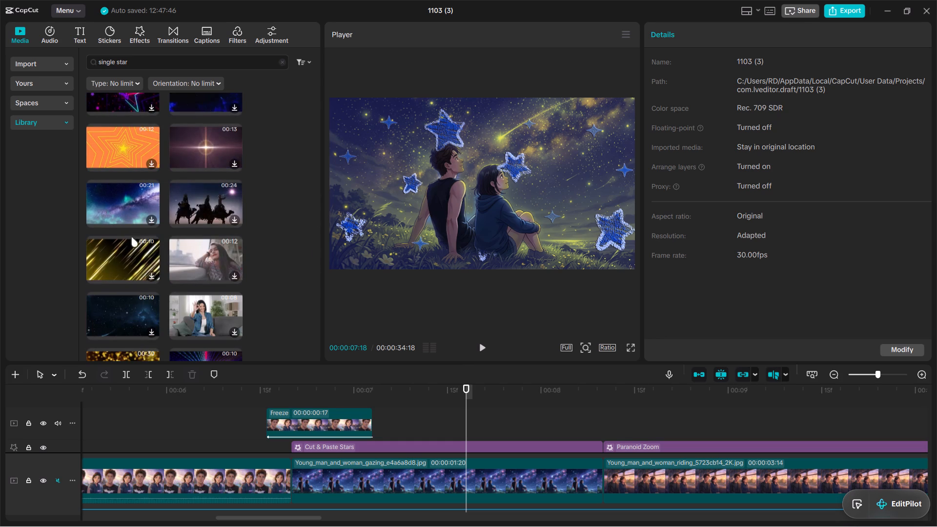
Preview the Gold Neon Light Streak background and place it above the couple-gazing clip, starting at about 00:00:07:11.
click(122, 267)
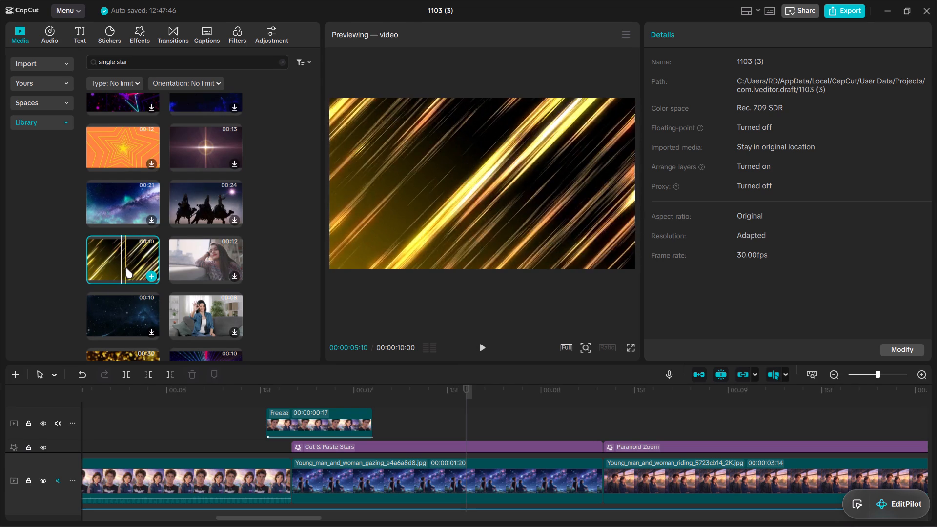
drag(126, 268, 422, 418)
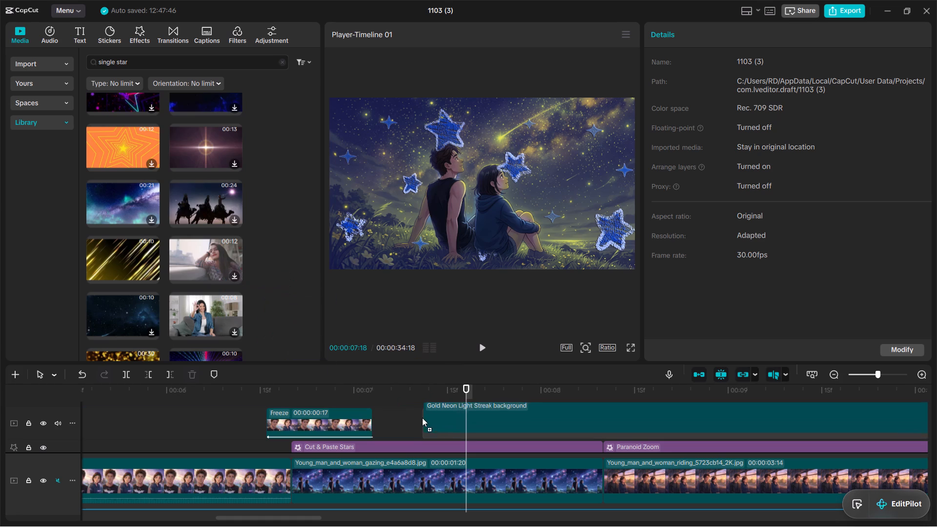
drag(422, 418, 420, 418)
Play the timeline from 00:00:07:09 into the gold streak overlay.
click(411, 416)
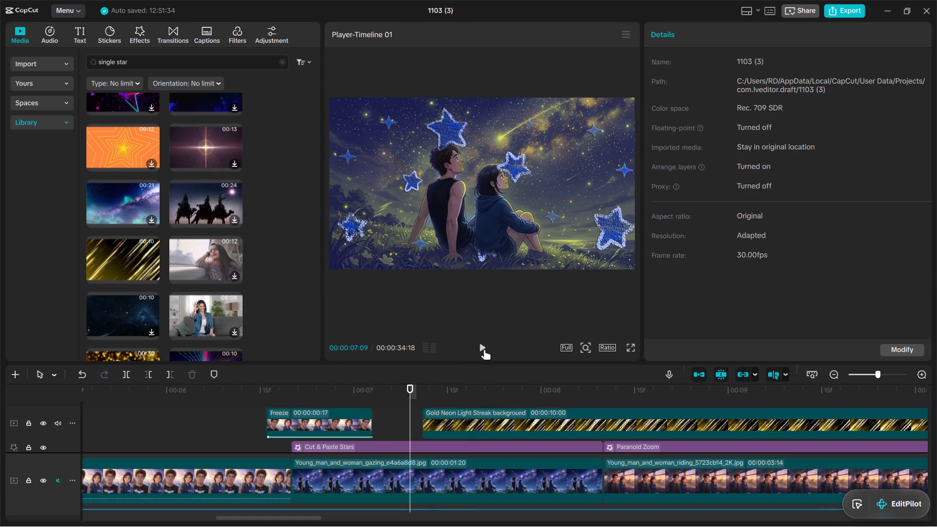
click(481, 349)
click(481, 349)
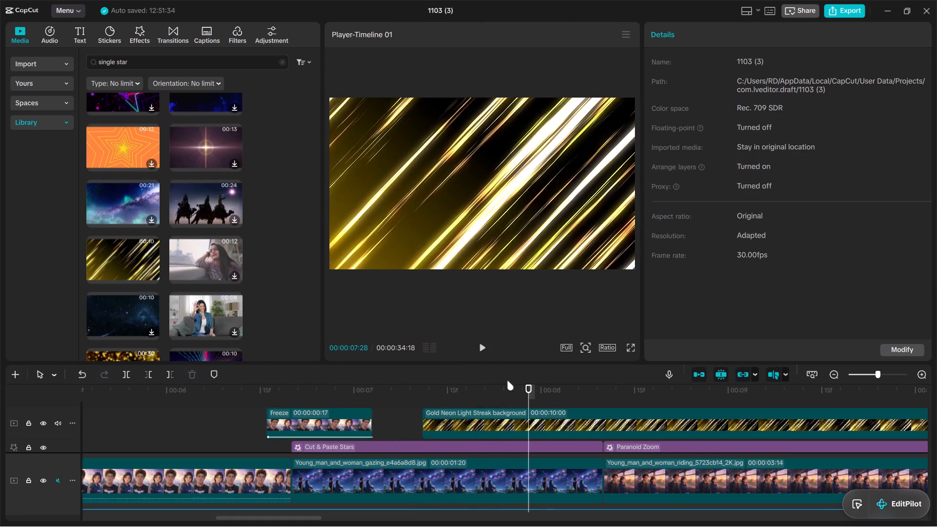
Trim the end of the gold streak overlay shortly after the riding clip begins, leaving a duration of 00:00:01:07.
click(629, 408)
drag(631, 404, 652, 402)
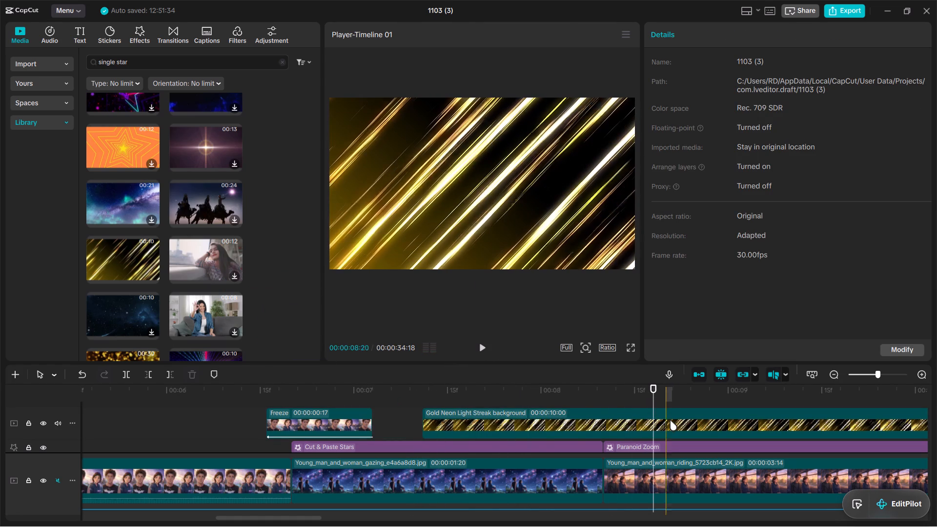
click(670, 420)
click(173, 371)
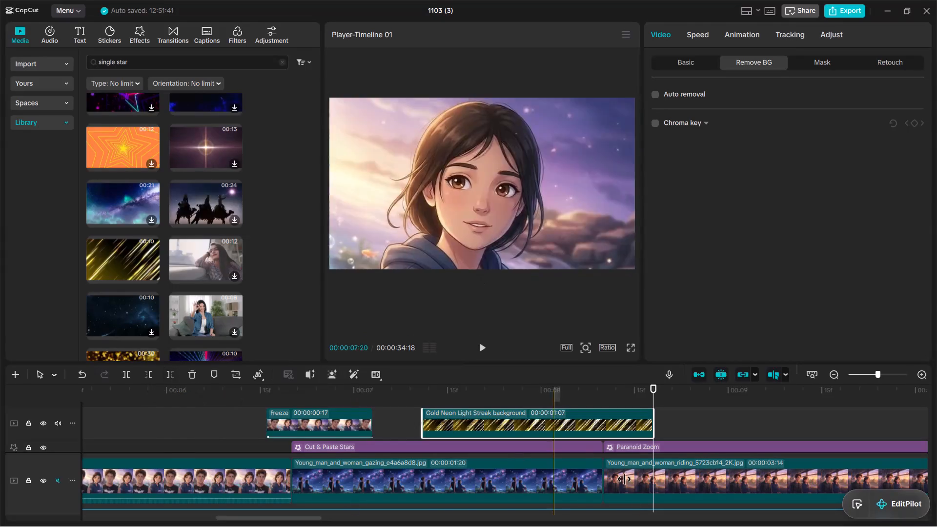
Trim the start of the gold streak overlay to about 00:00:08:06, just before the cut to the riding clip.
click(408, 420)
click(428, 418)
drag(422, 420, 428, 420)
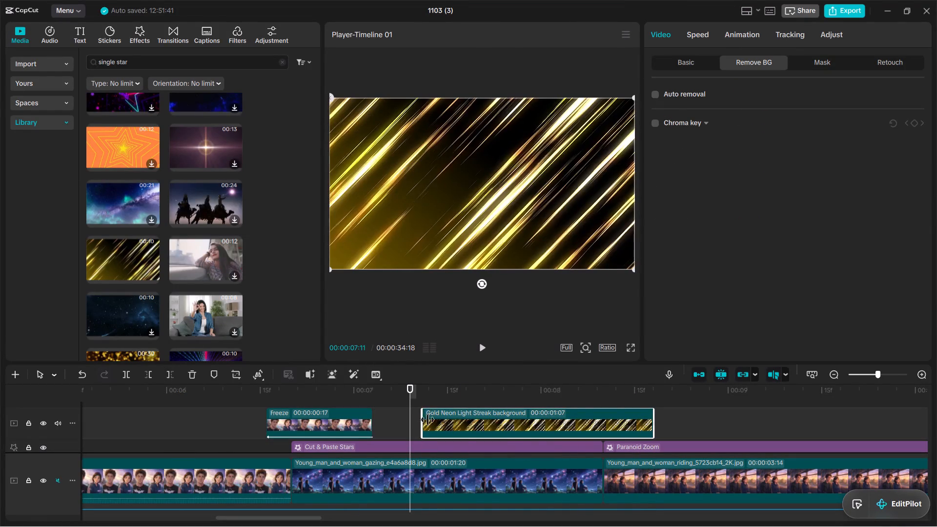
drag(428, 420, 580, 420)
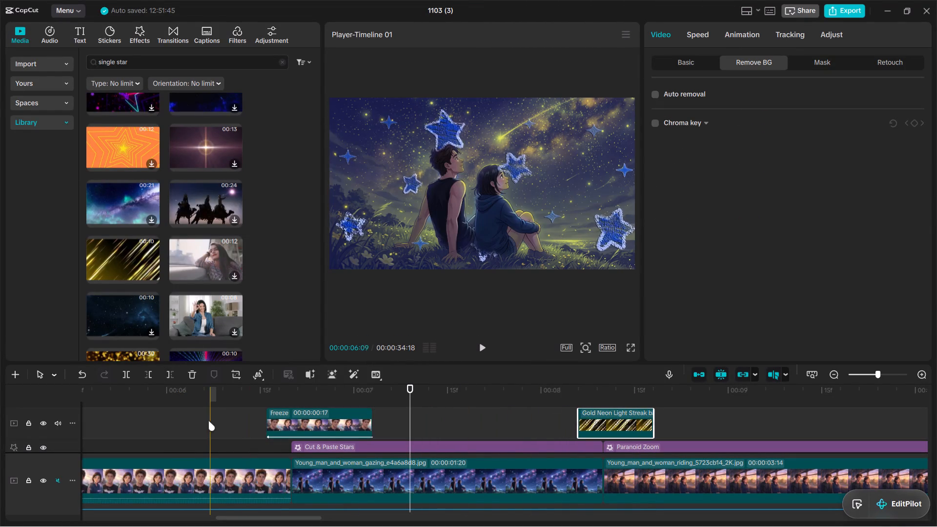
Play the timeline from about 00:00:06:09 through the gold streak overlay into the riding clip.
click(208, 421)
click(484, 351)
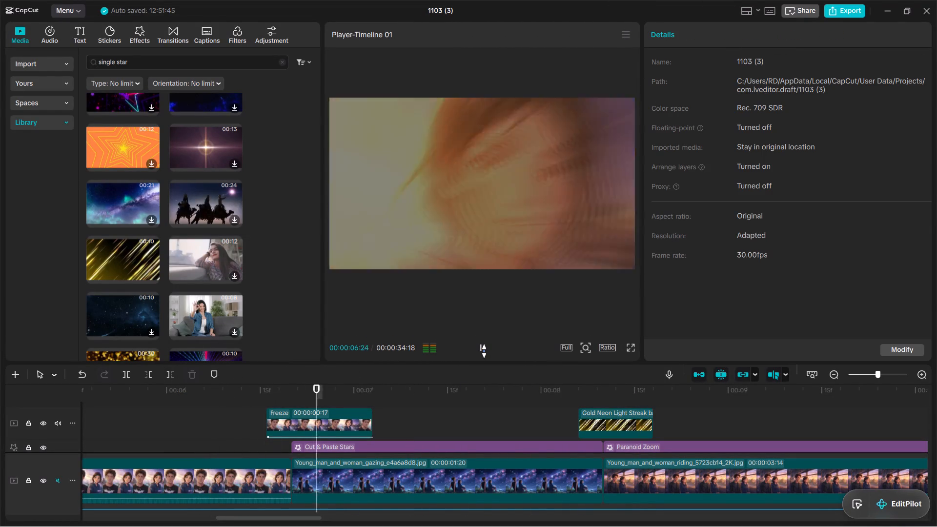
click(484, 351)
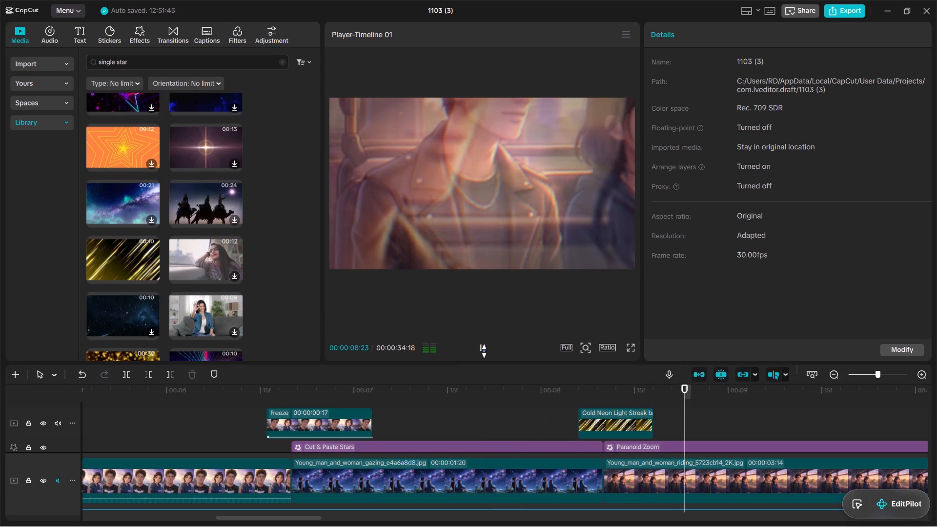
Add a mask to the gold streak overlay with the playhead at its start, 00:00:08:06.
click(617, 422)
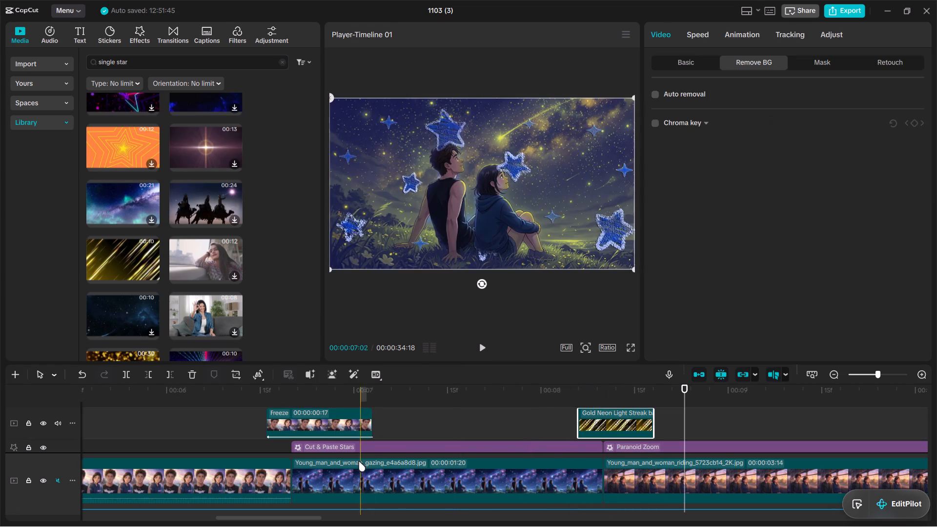
scroll(569, 436, up, 2)
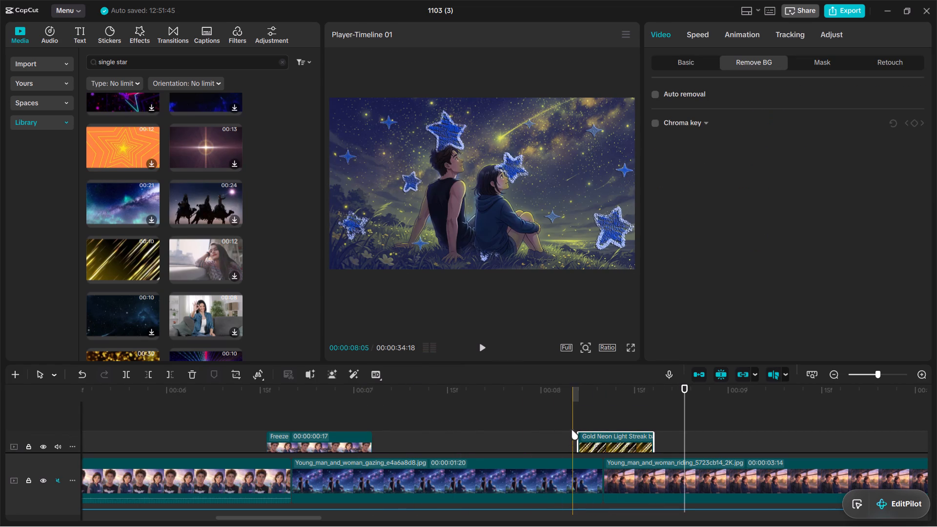
click(580, 413)
click(595, 437)
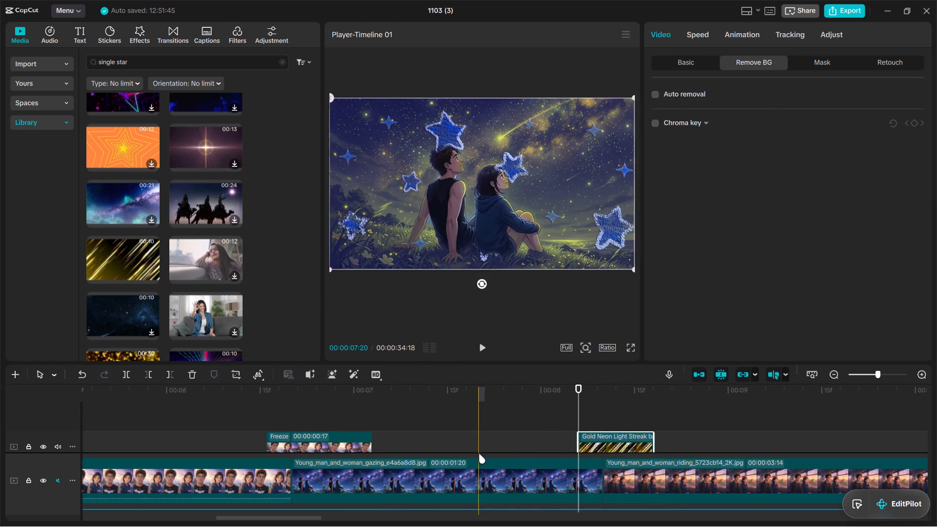
click(829, 66)
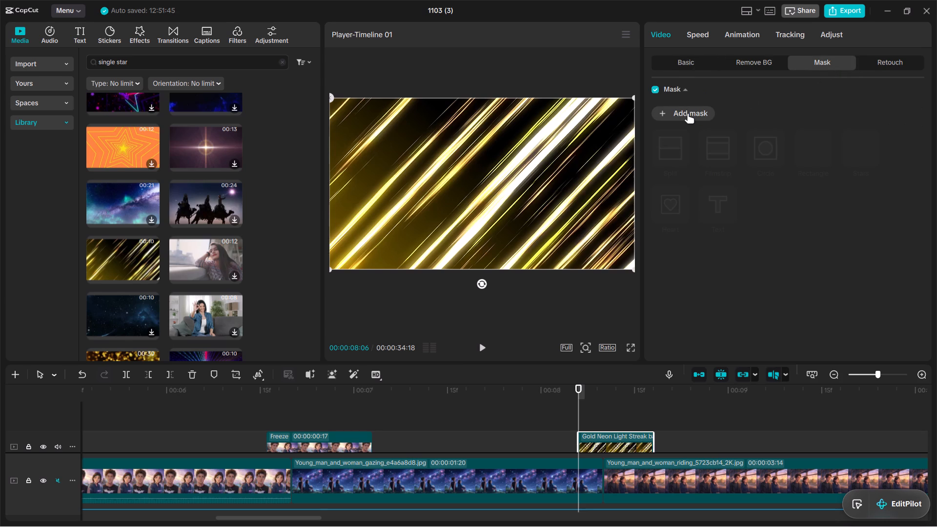
click(688, 113)
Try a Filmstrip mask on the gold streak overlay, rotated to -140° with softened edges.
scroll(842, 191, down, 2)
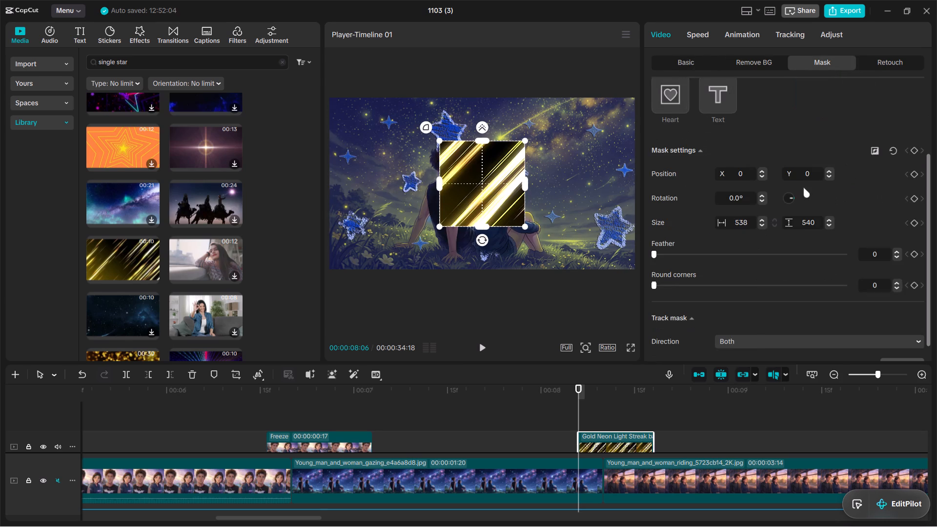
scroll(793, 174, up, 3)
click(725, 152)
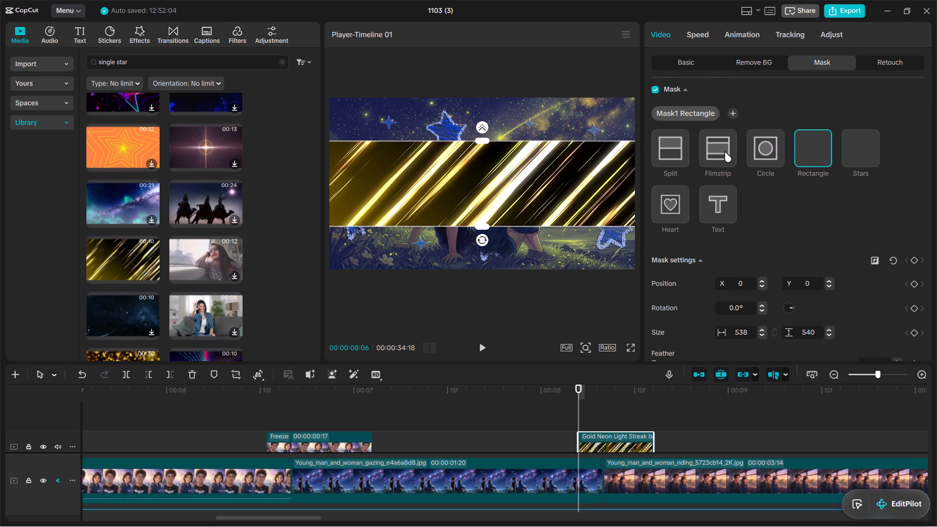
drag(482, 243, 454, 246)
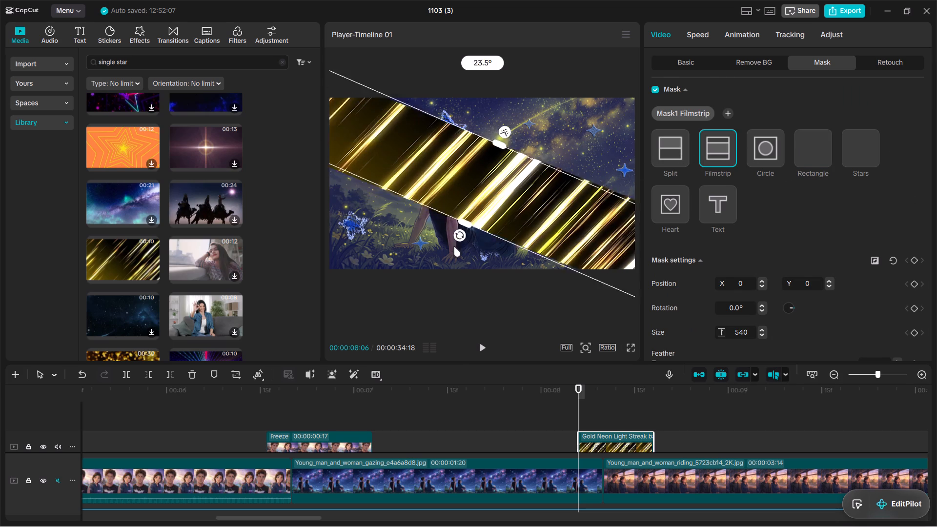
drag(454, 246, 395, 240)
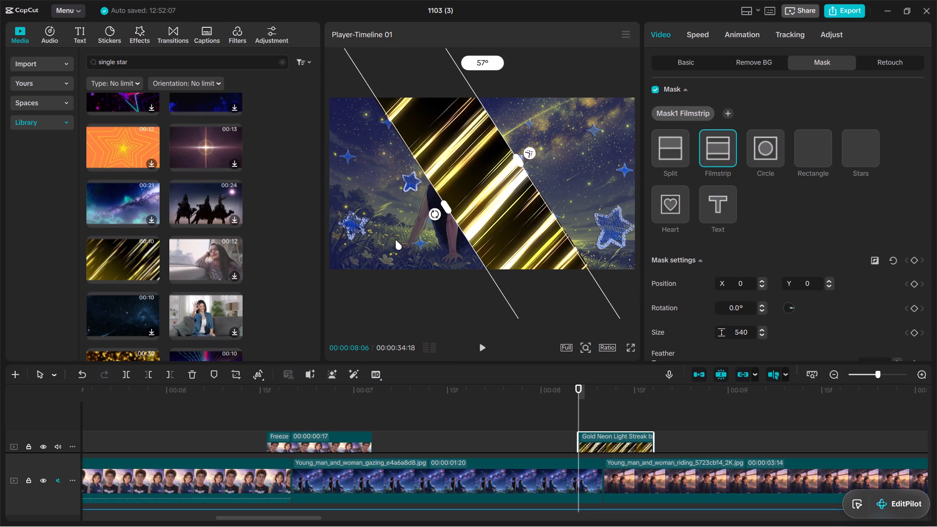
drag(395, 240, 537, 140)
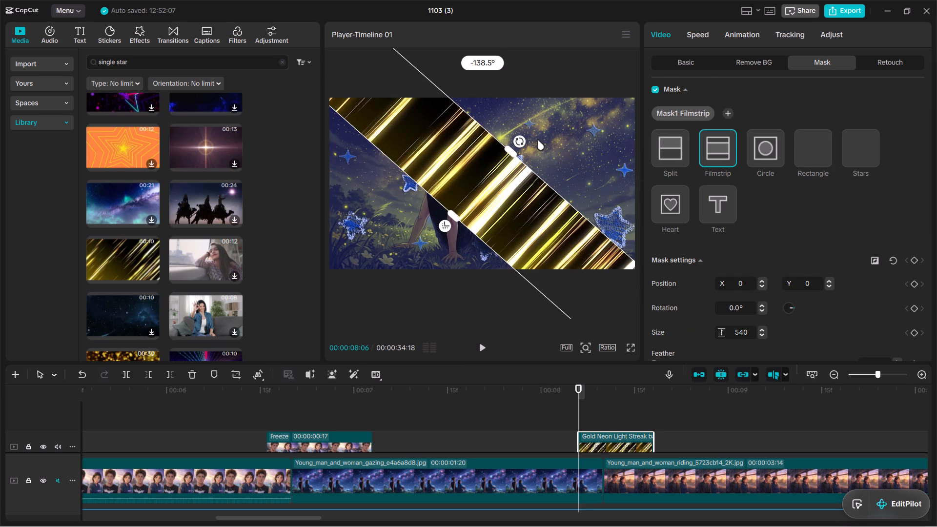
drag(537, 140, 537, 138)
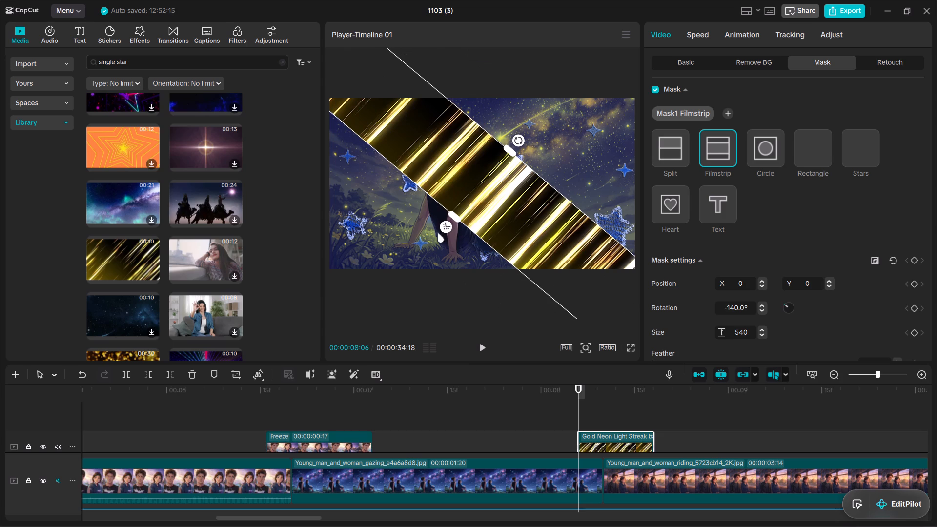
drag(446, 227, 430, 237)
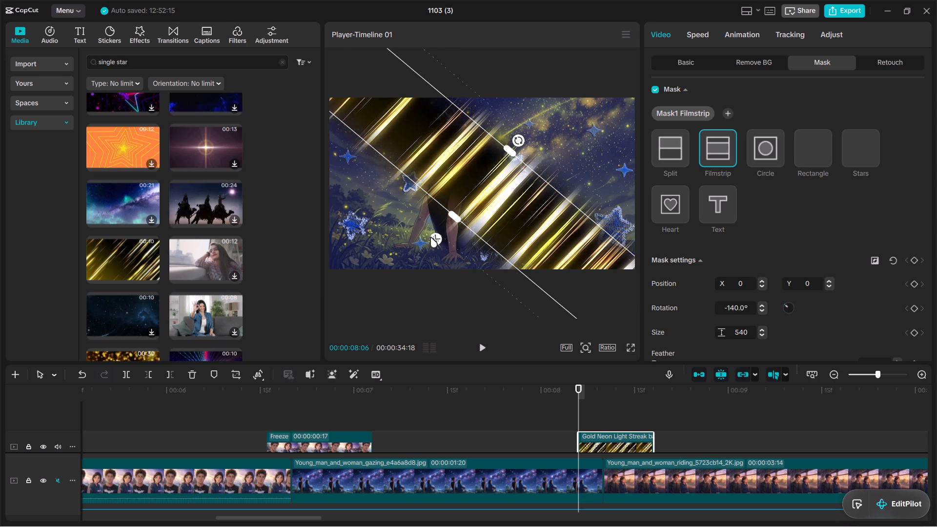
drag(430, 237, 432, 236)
Change the overlay's mask to Split, with feather 77 and a rotation of 50°.
click(666, 160)
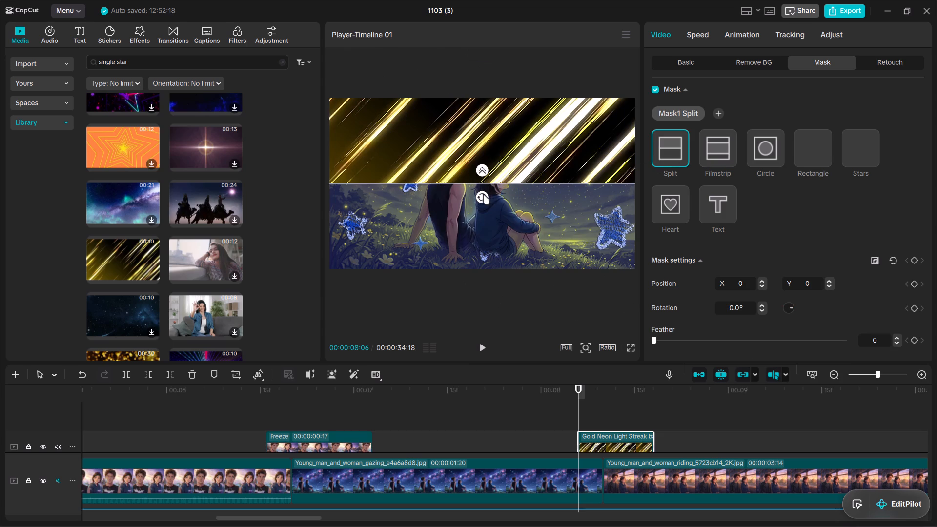
drag(481, 196, 616, 115)
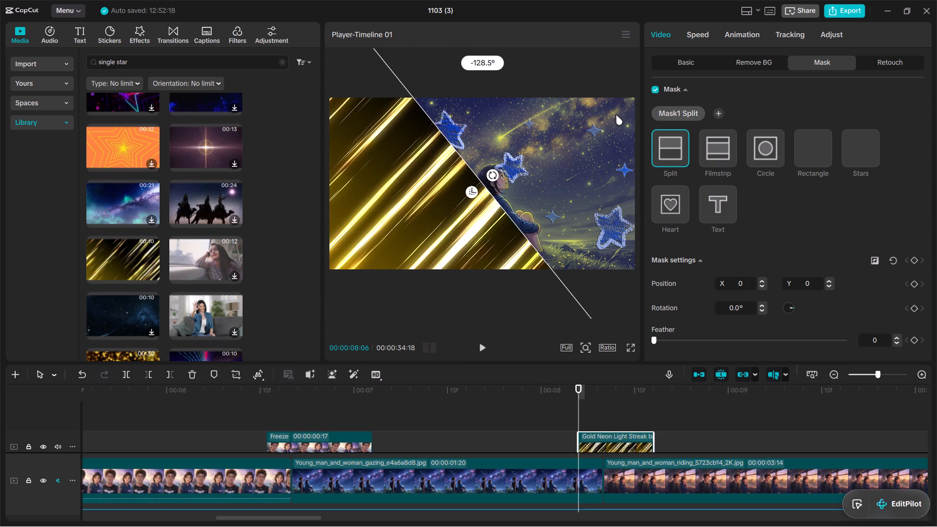
drag(616, 115, 603, 113)
drag(471, 190, 459, 197)
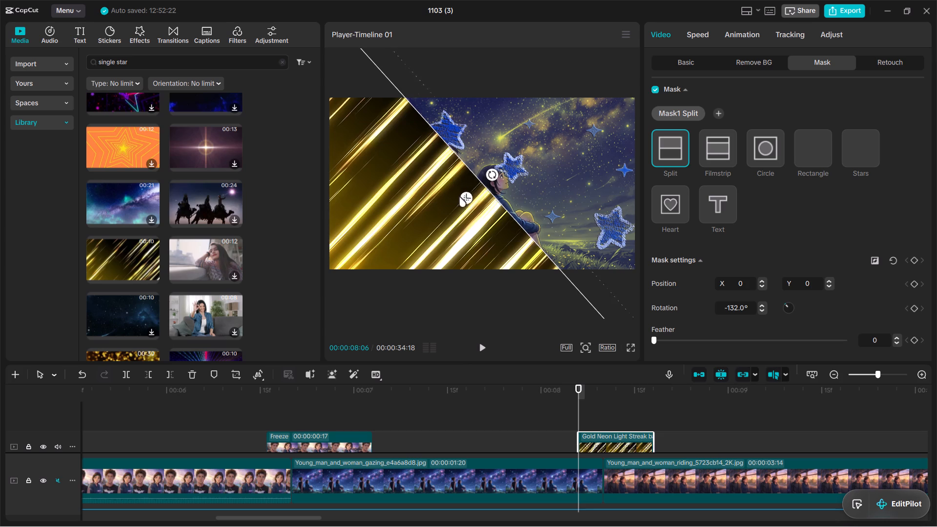
drag(459, 197, 450, 201)
drag(492, 173, 448, 249)
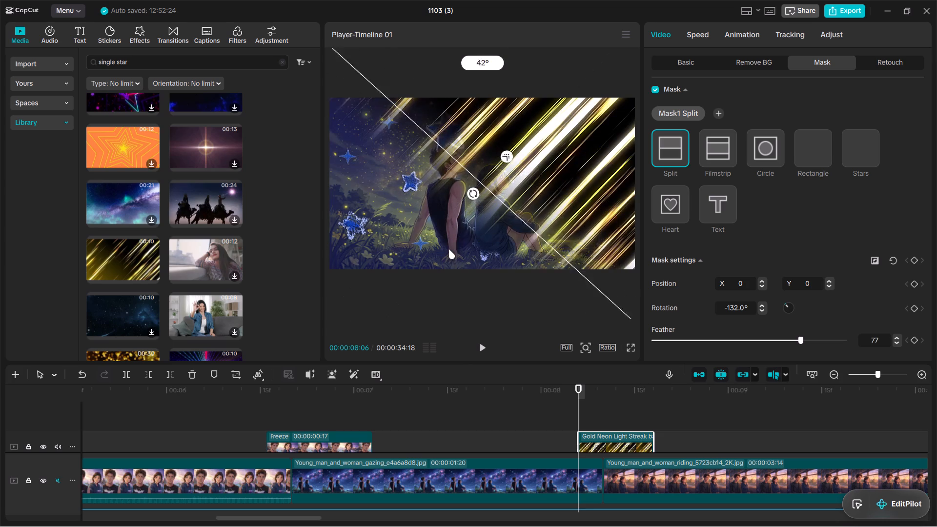
drag(448, 249, 438, 245)
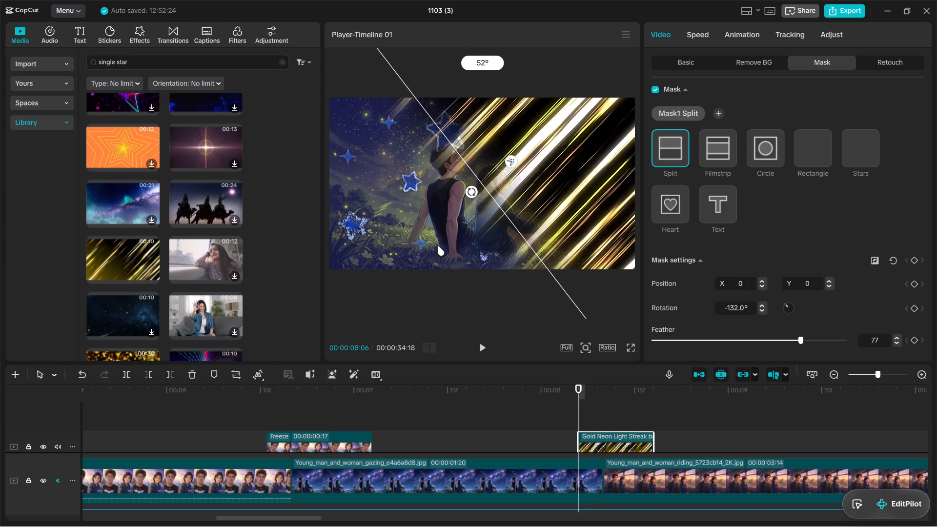
drag(438, 245, 470, 236)
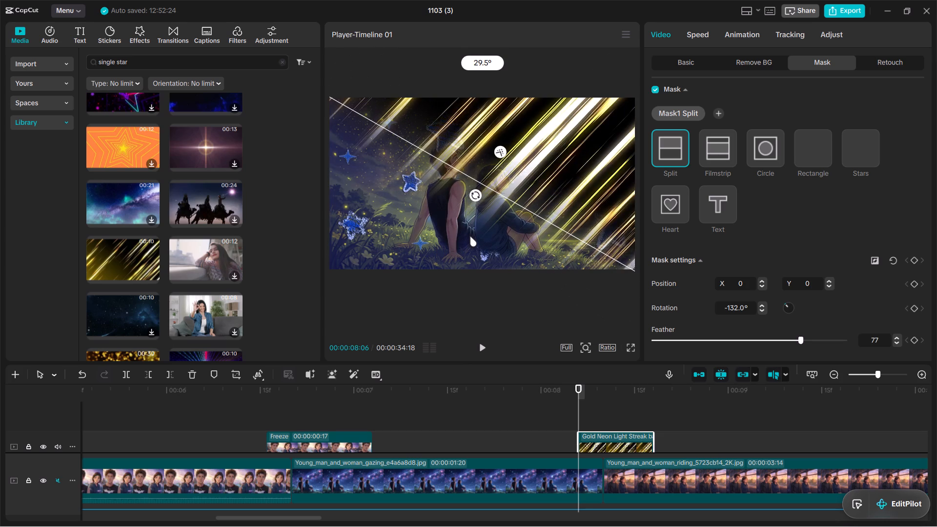
drag(470, 236, 440, 247)
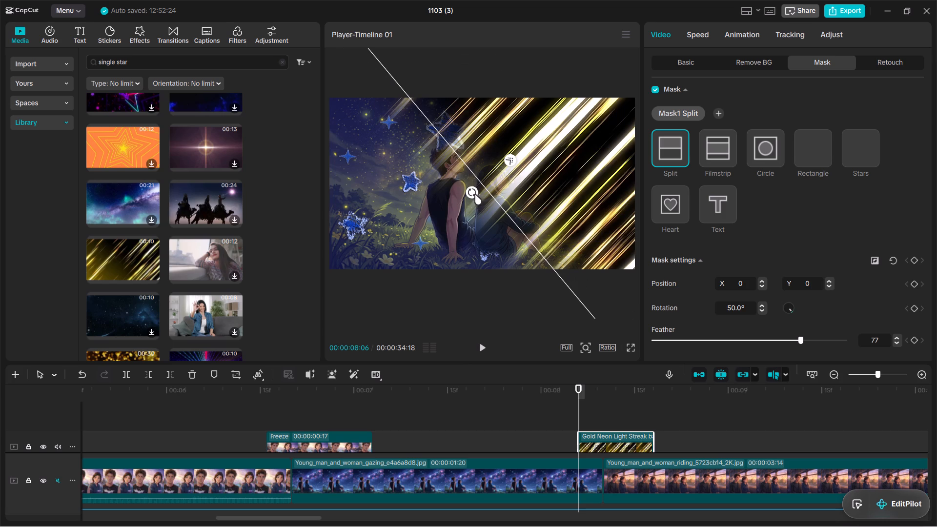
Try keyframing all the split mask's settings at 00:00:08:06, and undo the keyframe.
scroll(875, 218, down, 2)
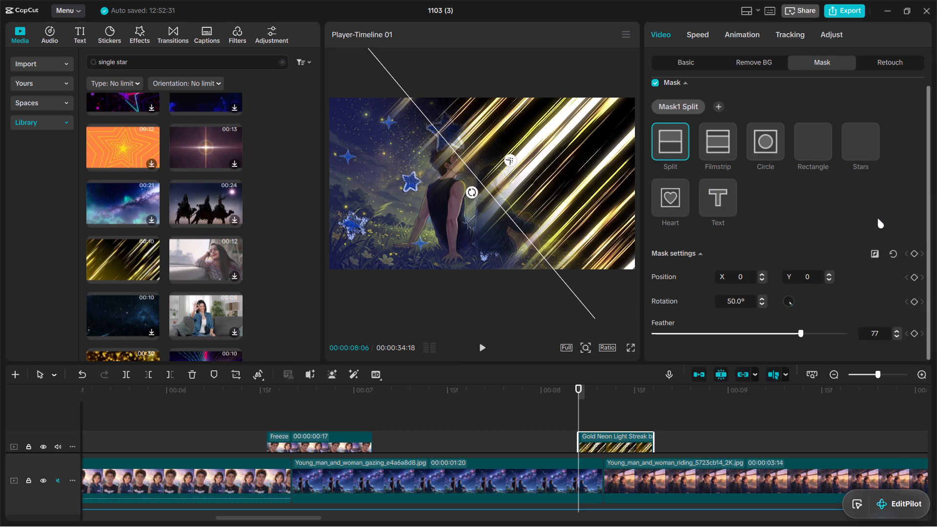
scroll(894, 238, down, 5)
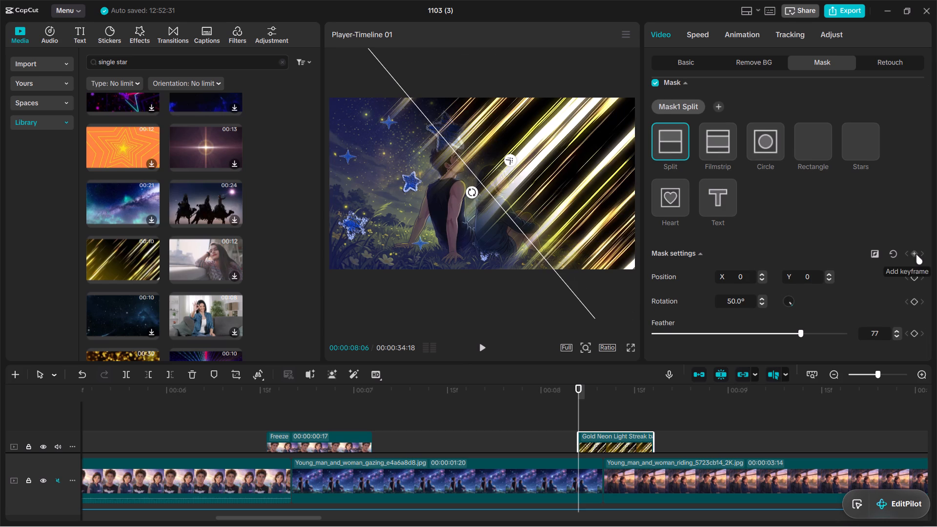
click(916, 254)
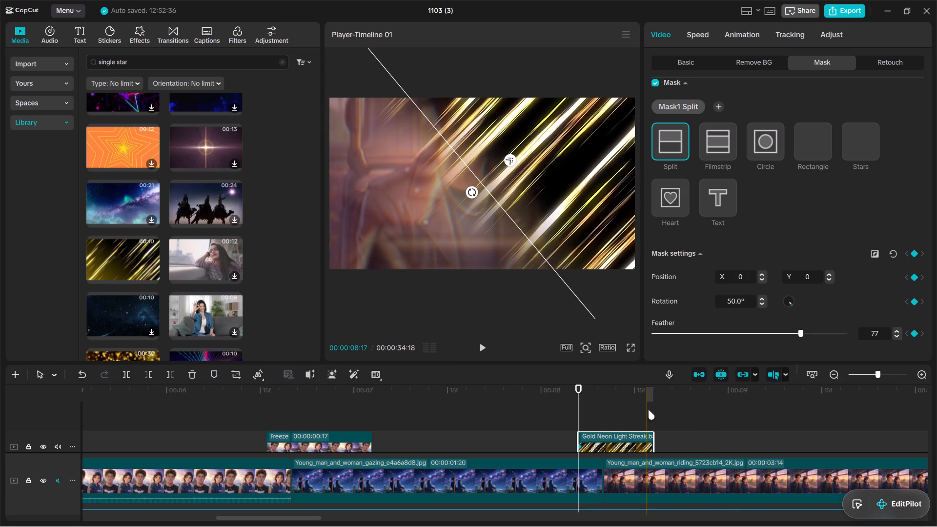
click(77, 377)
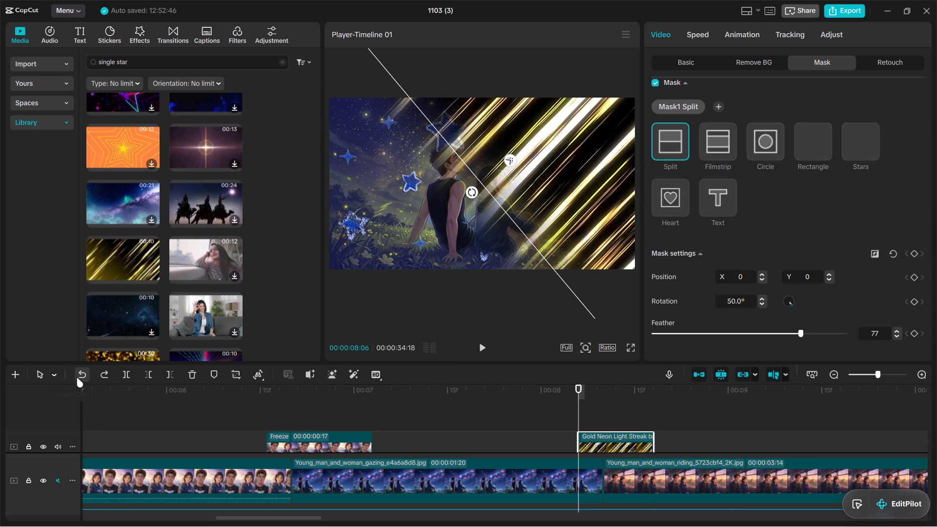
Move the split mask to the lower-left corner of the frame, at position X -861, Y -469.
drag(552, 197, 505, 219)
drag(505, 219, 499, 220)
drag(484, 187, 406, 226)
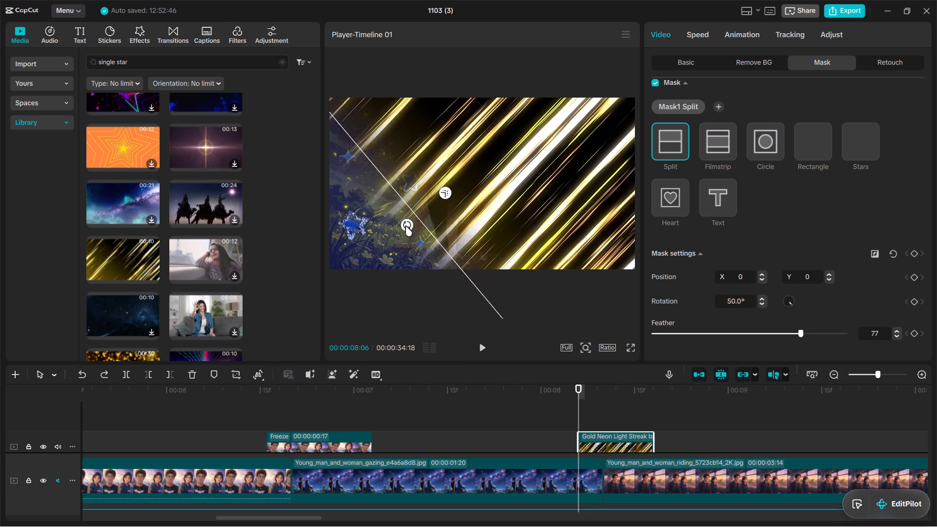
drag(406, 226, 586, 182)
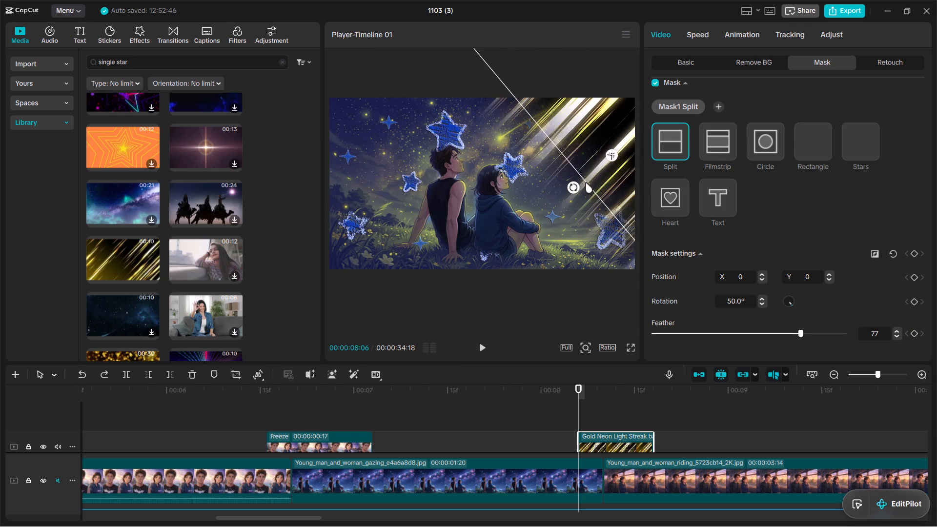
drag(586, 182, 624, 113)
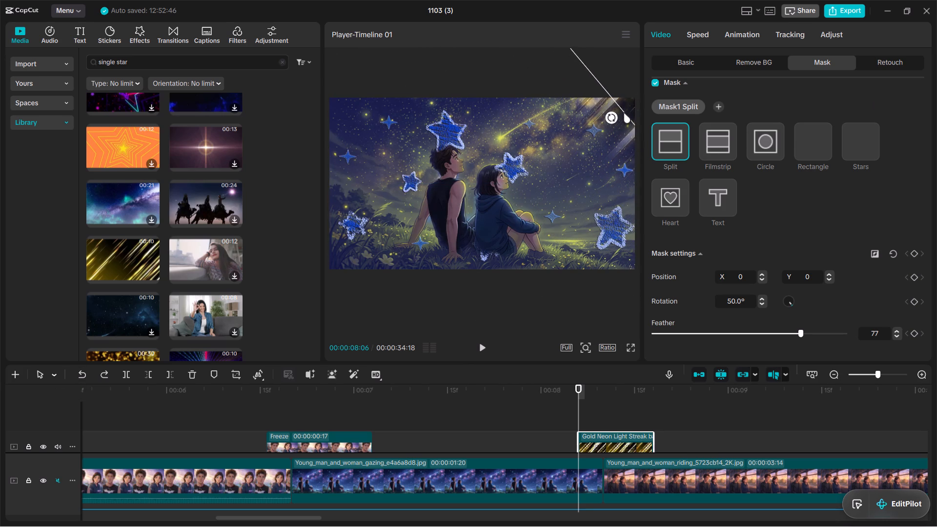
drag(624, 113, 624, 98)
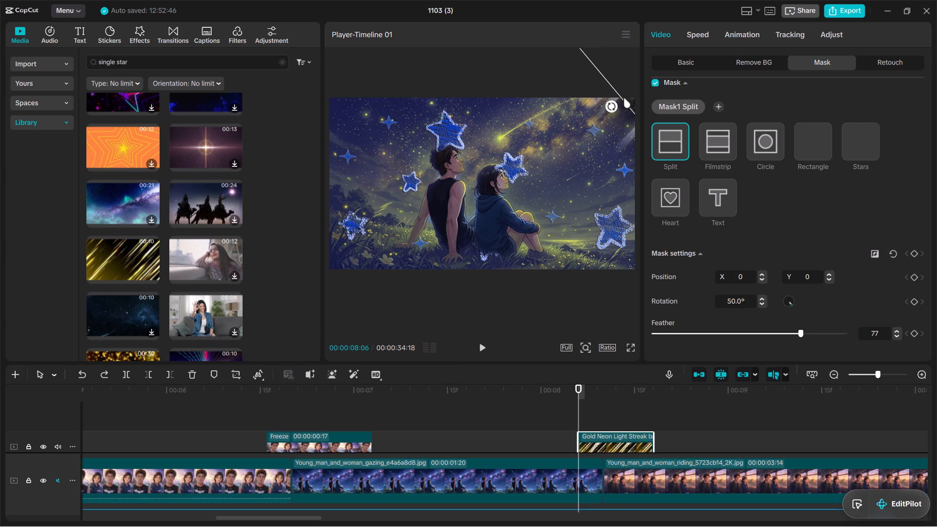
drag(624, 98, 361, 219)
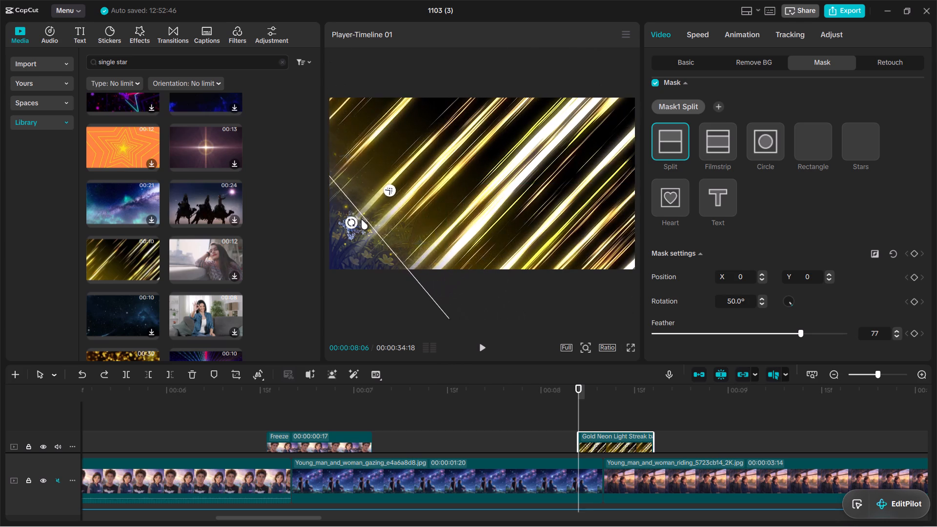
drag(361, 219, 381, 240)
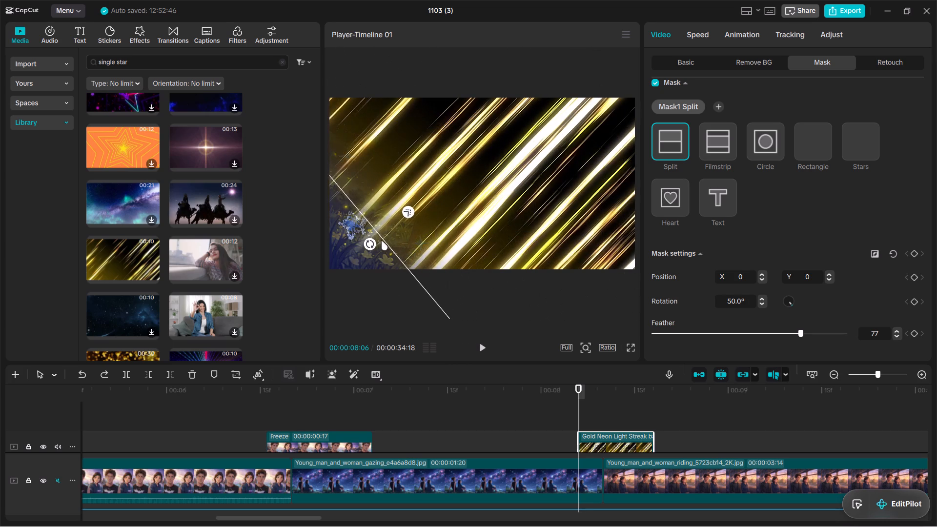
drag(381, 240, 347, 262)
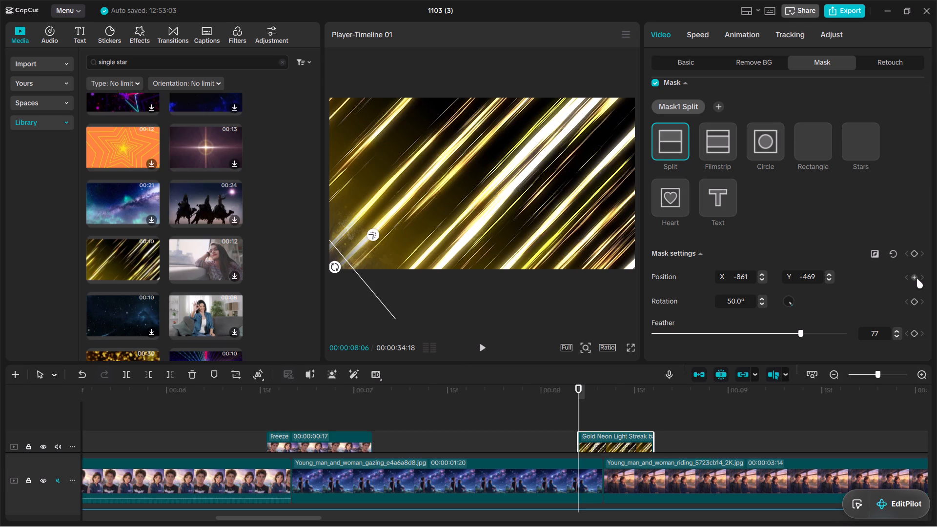
Keyframe all mask settings at 00:00:08:06 and move the split mask toward the frame's upper-right corner, X 687, Y 457.
click(916, 253)
drag(347, 262, 407, 231)
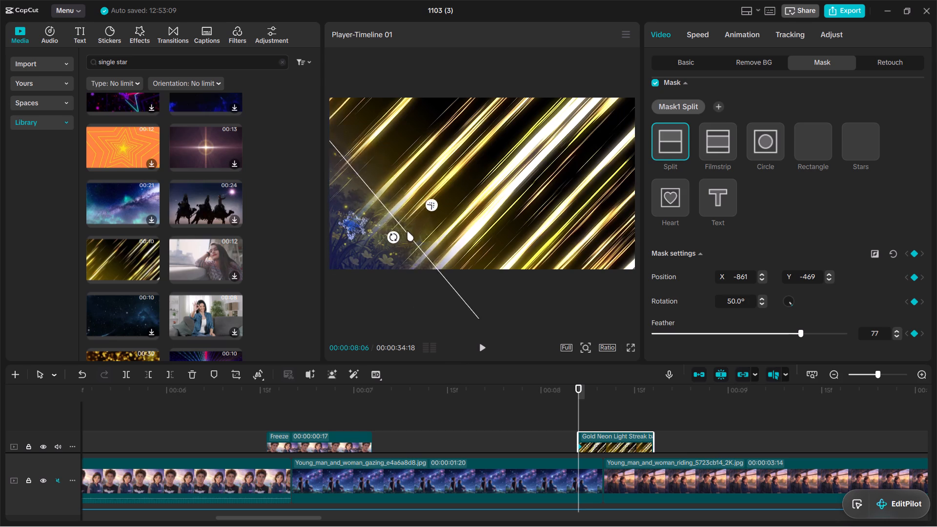
drag(407, 231, 495, 173)
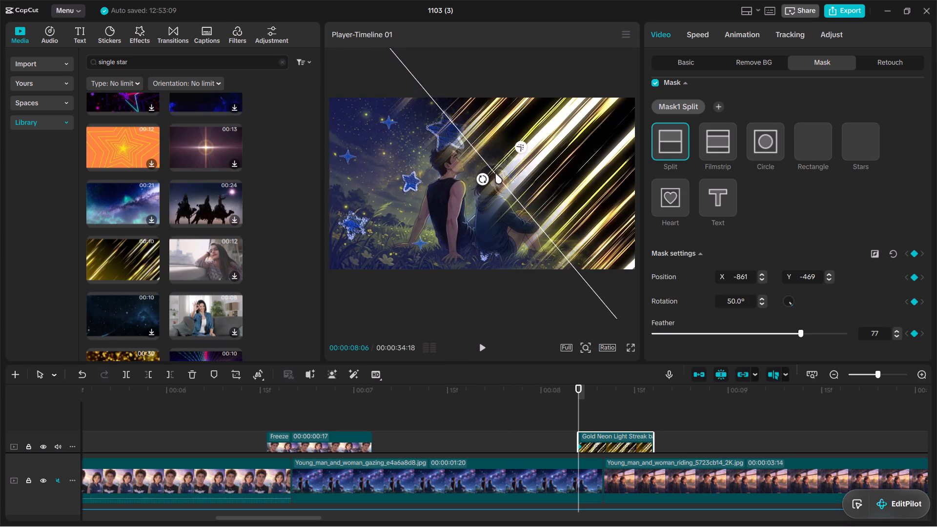
drag(495, 173, 582, 120)
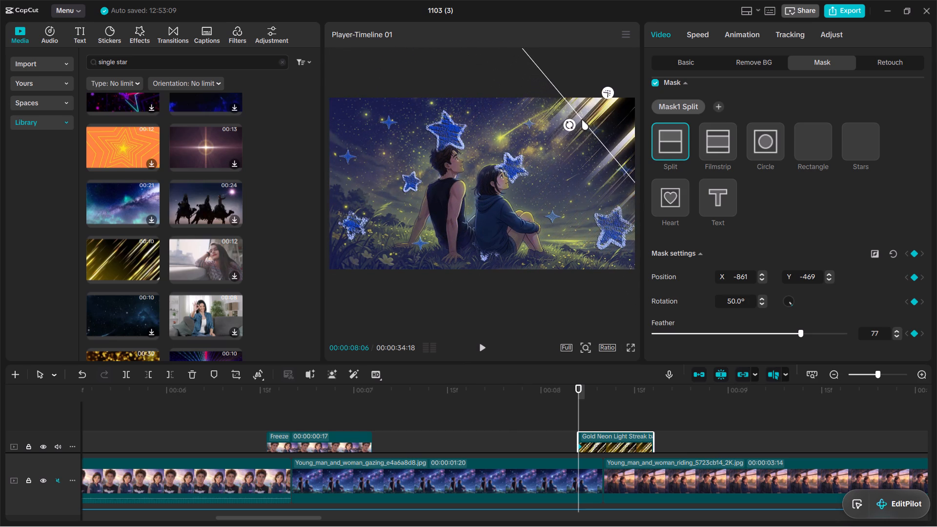
drag(582, 120, 593, 114)
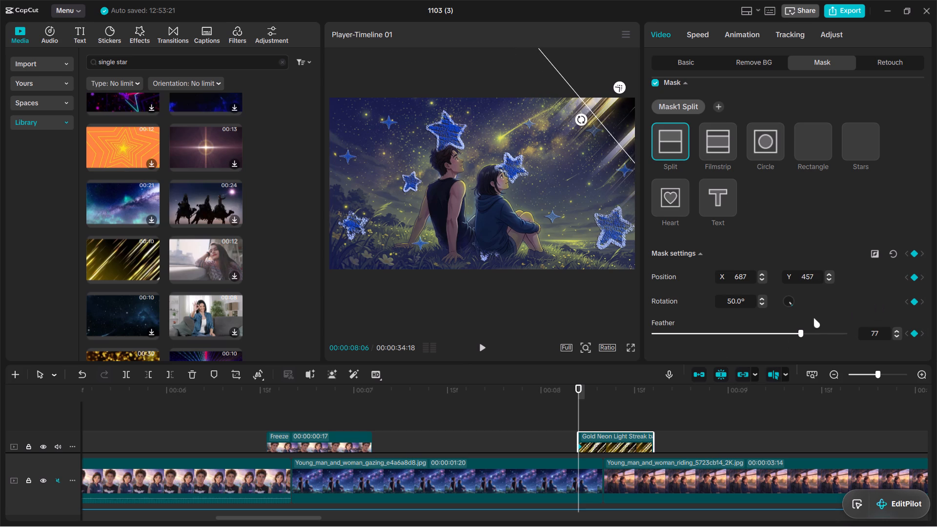
Keyframe all the mask settings of the gold light-streak overlay at its end, 00:00:08:18.
drag(877, 374, 884, 374)
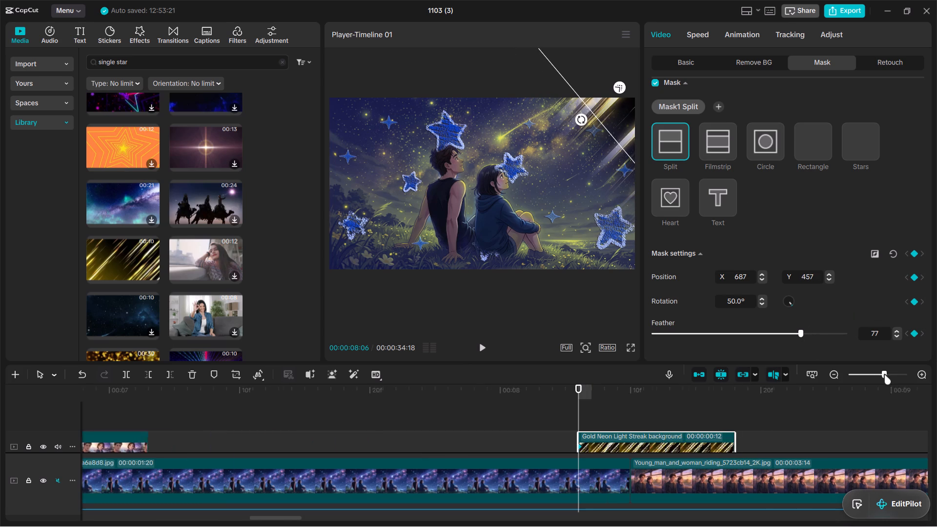
drag(884, 374, 885, 374)
click(734, 414)
click(736, 435)
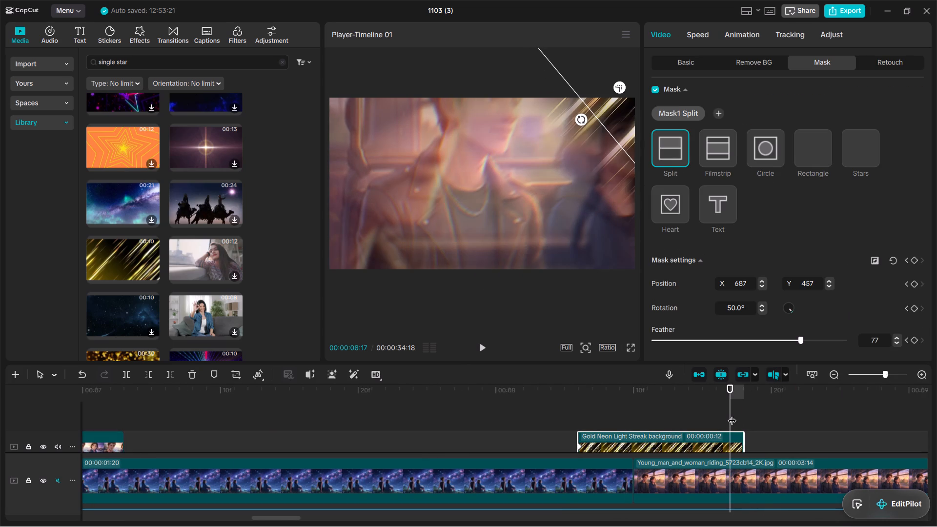
drag(732, 414, 741, 412)
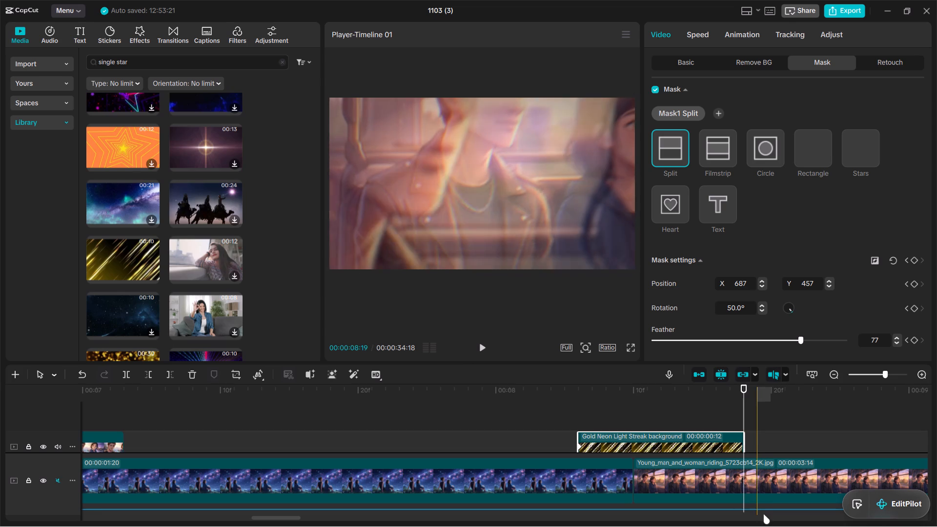
click(916, 259)
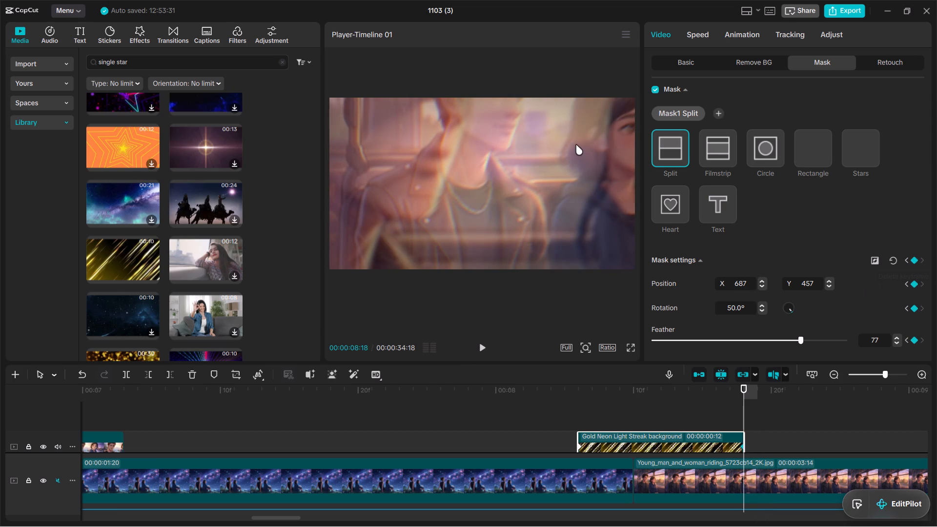
click(609, 123)
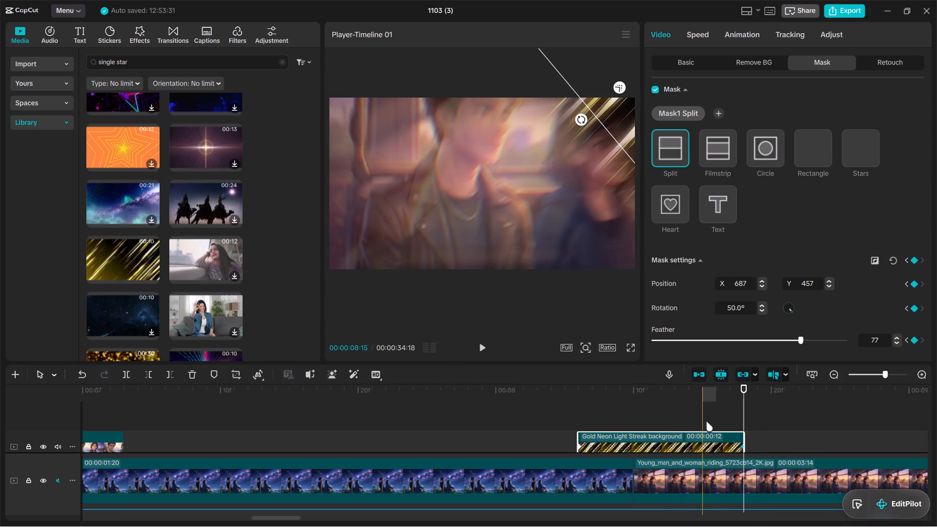
At 00:00:08:17, move the overlay's split mask to the frame's lower-left corner, at position X -960, Y -444.
click(733, 416)
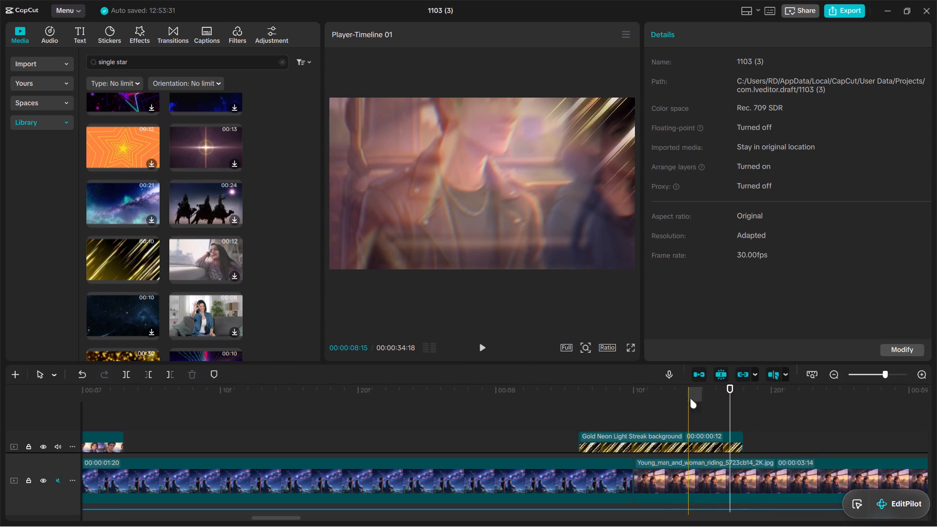
click(703, 440)
drag(597, 118, 433, 189)
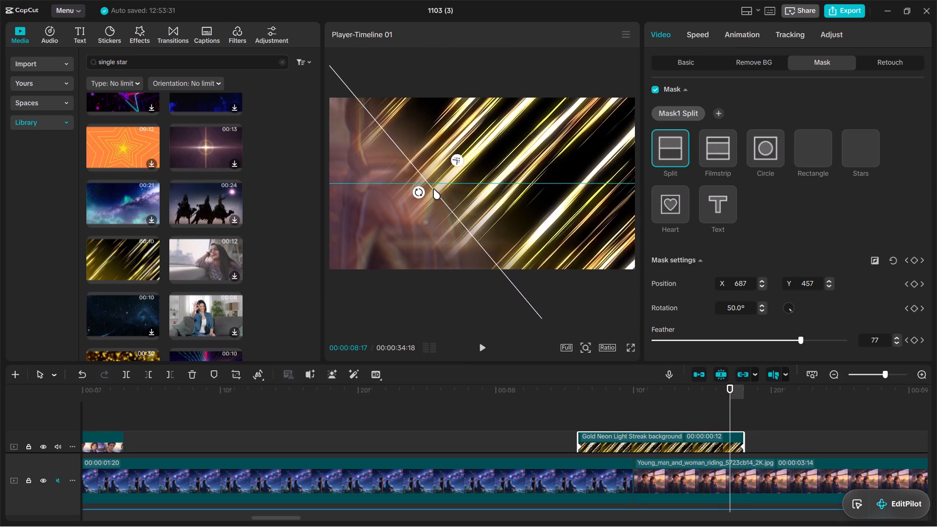
drag(433, 189, 359, 238)
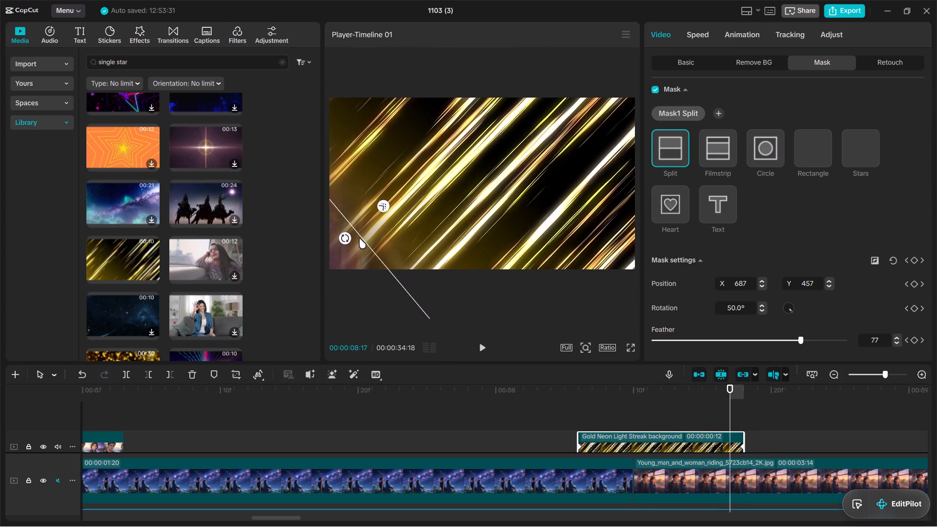
drag(359, 238, 329, 261)
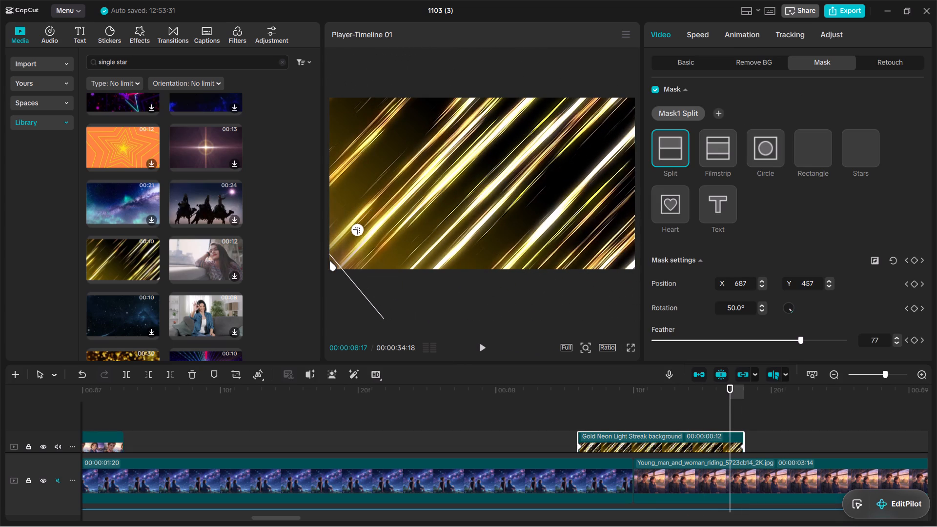
drag(329, 261, 327, 262)
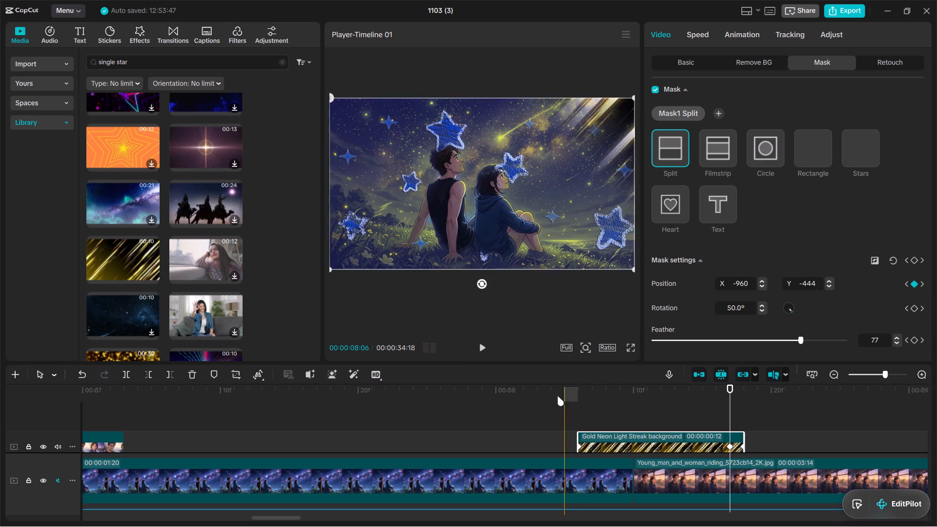
Play back the gazing-to-riding cut to review the overlay's mask animation, from 00:00:08:02 and again from 00:00:07:22.
click(538, 409)
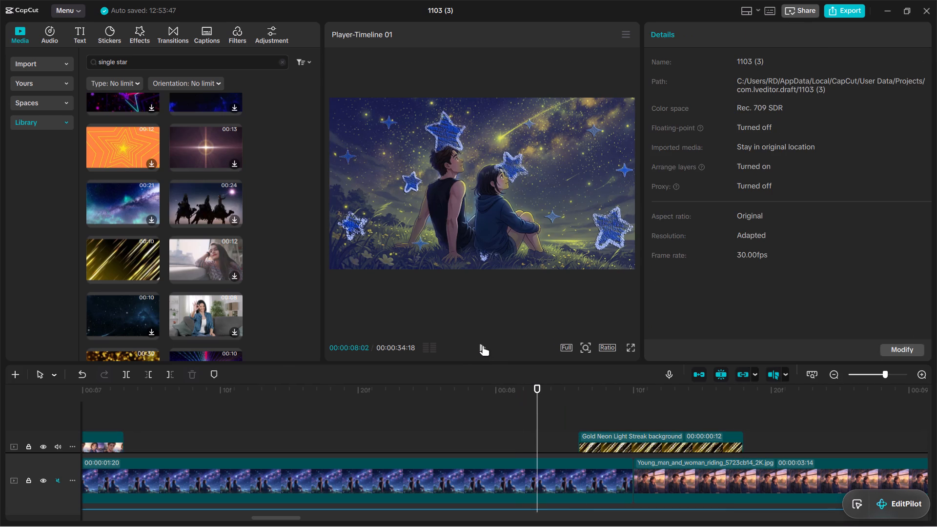
click(483, 345)
click(483, 345)
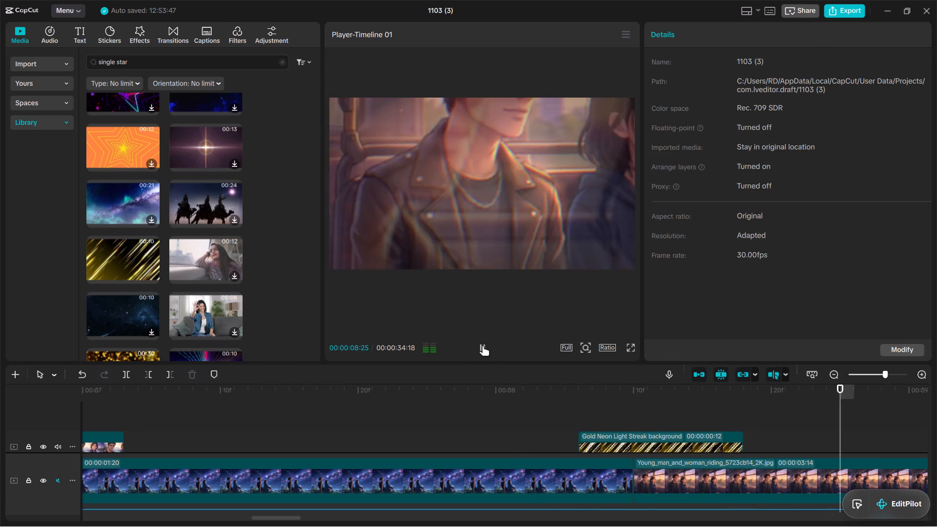
scroll(620, 418, down, 2)
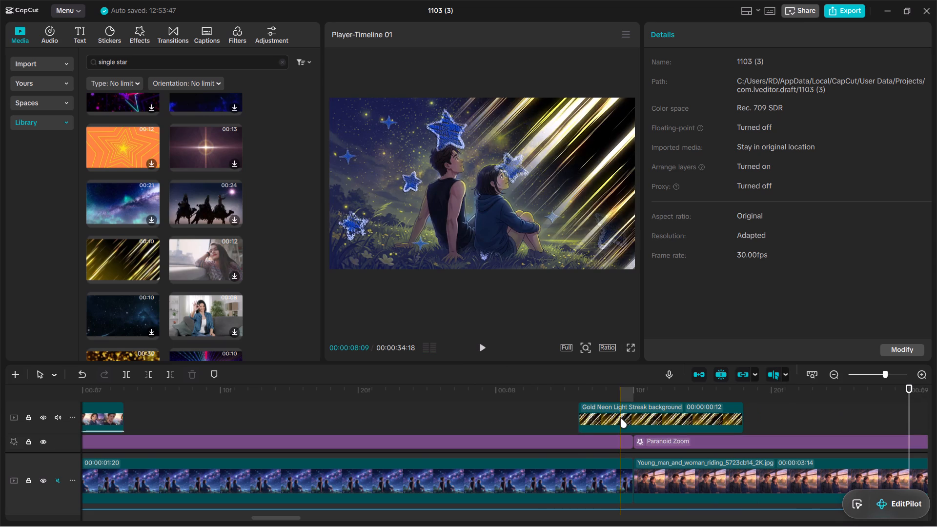
click(870, 373)
click(718, 411)
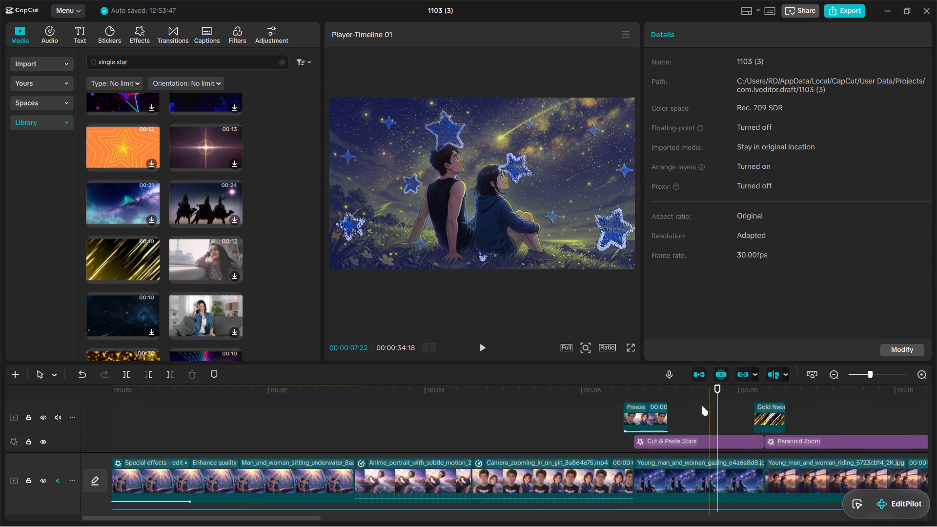
click(481, 351)
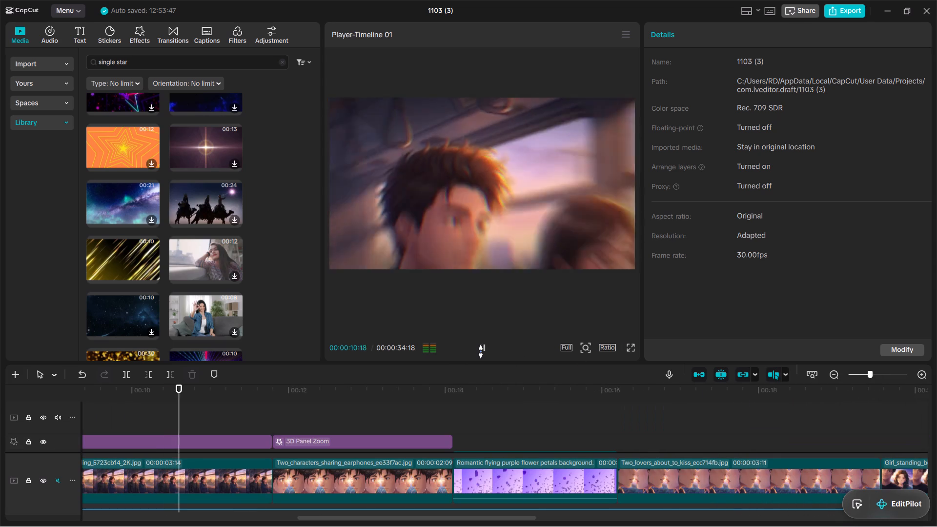
click(481, 351)
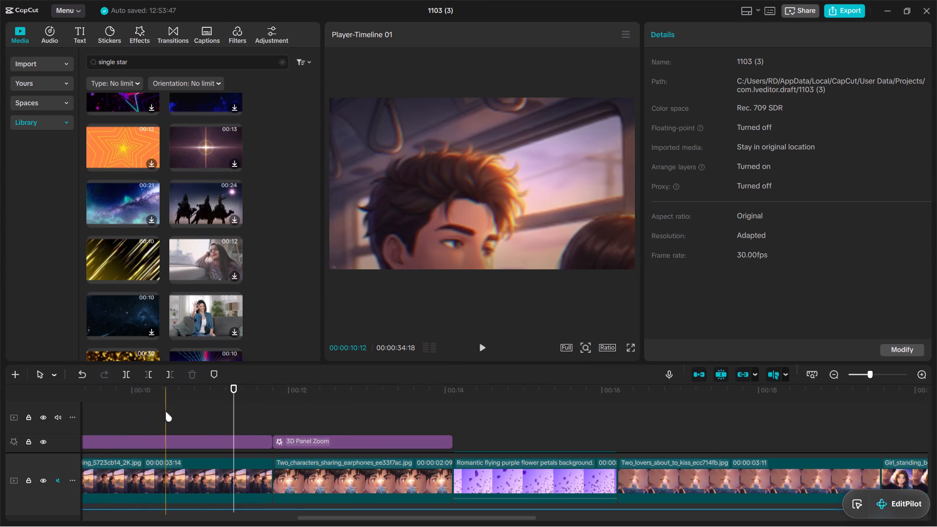
Review the riding clip with its Paranoid Zoom effect from 00:00:09:13 to 00:00:10:14.
click(165, 411)
drag(162, 411, 421, 379)
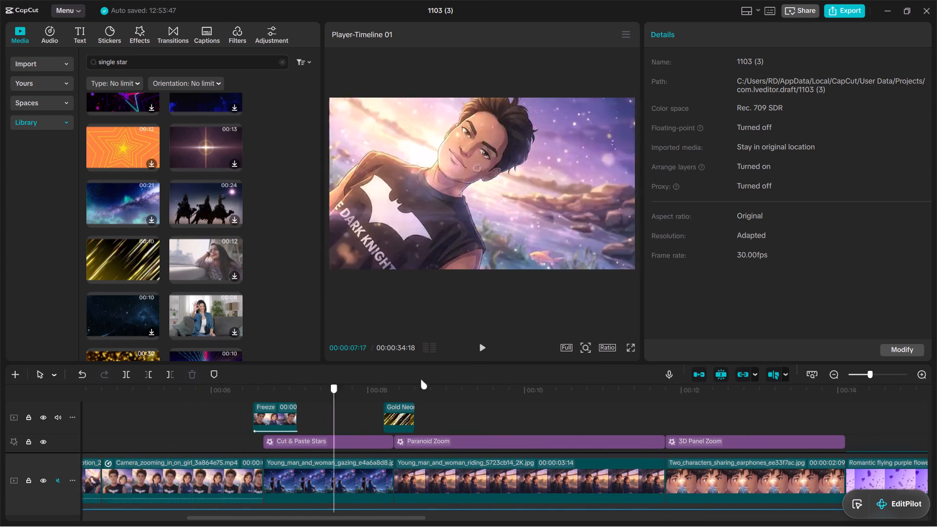
drag(421, 379, 312, 383)
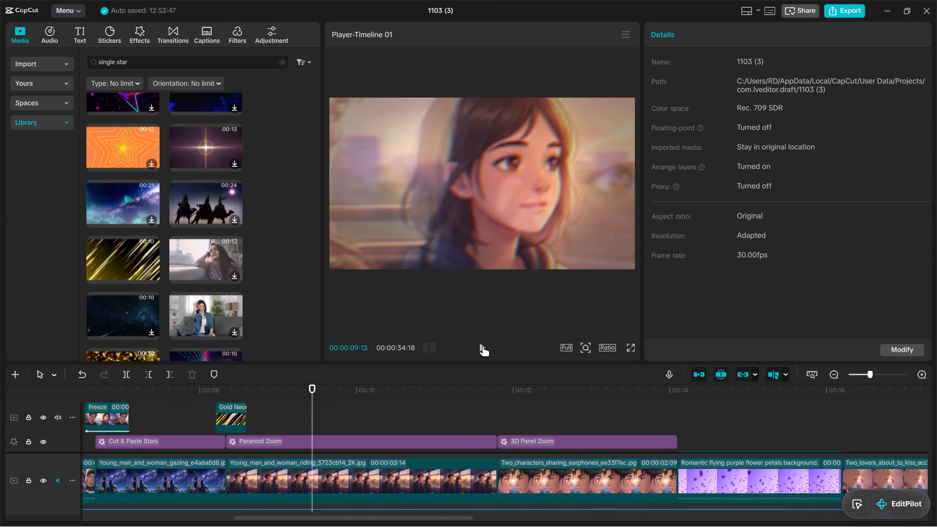
click(483, 346)
click(482, 346)
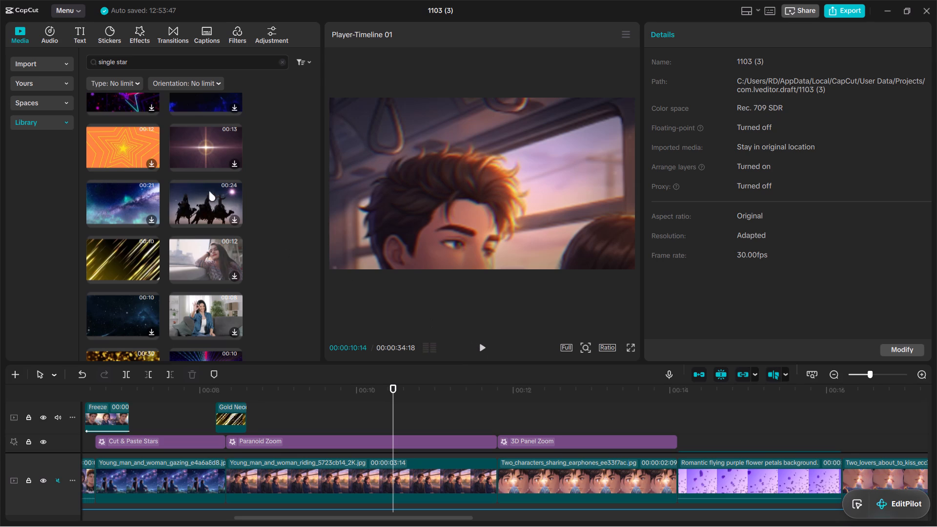
Browse the library's single star results for another clip to use as an overlay.
scroll(163, 280, down, 2)
scroll(208, 259, down, 3)
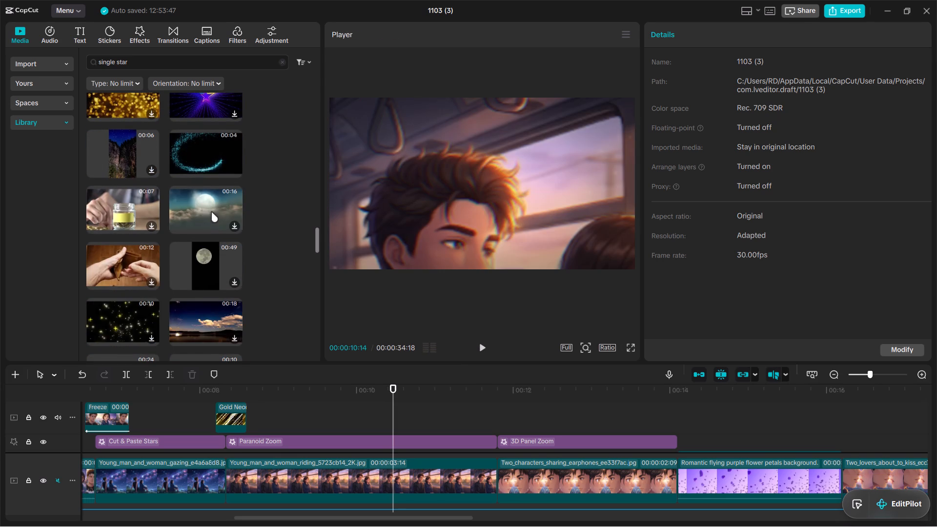
scroll(182, 255, down, 3)
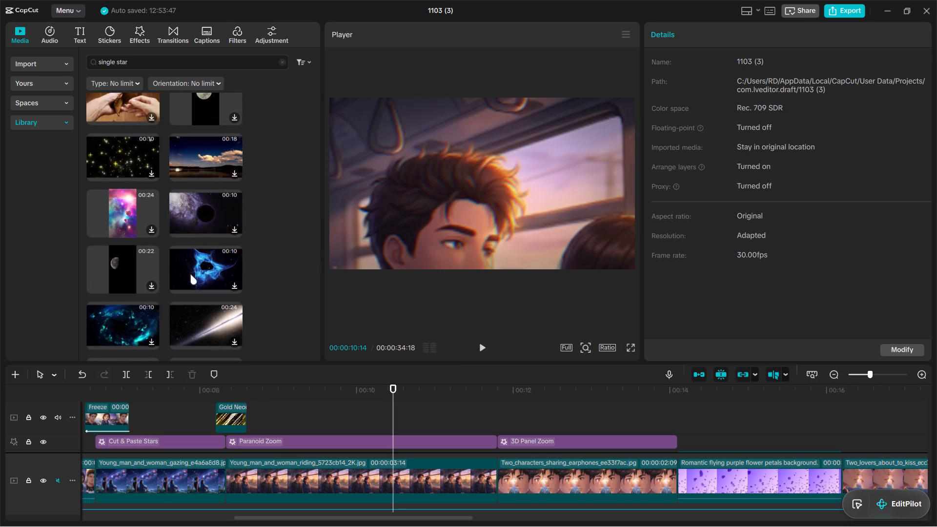
scroll(204, 266, down, 3)
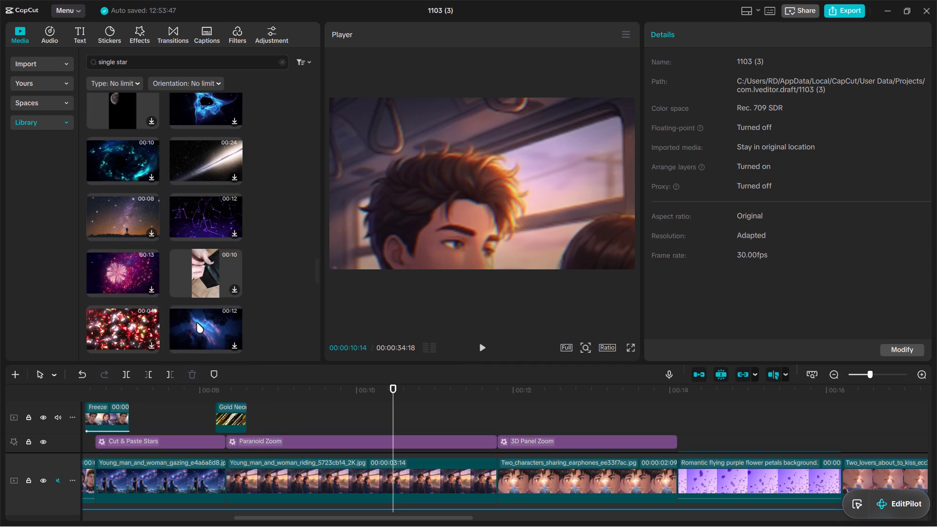
scroll(197, 323, down, 1)
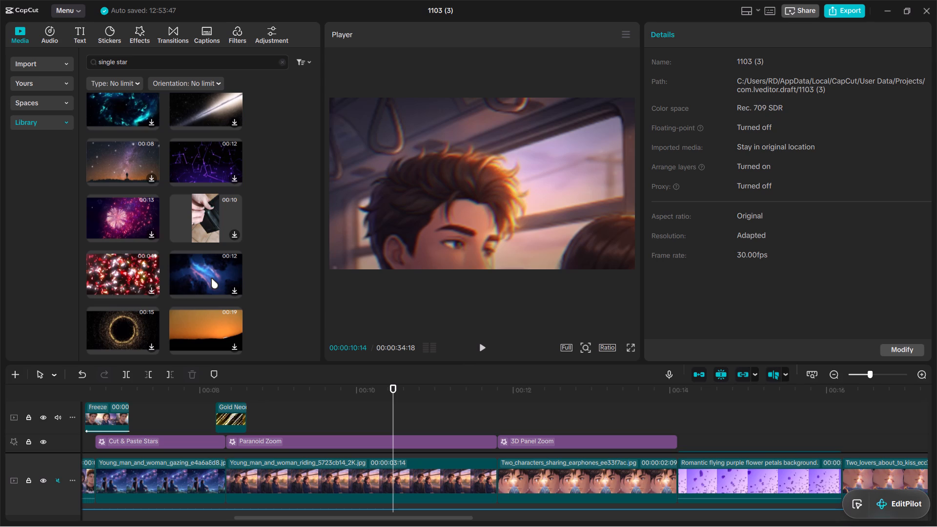
scroll(211, 278, down, 3)
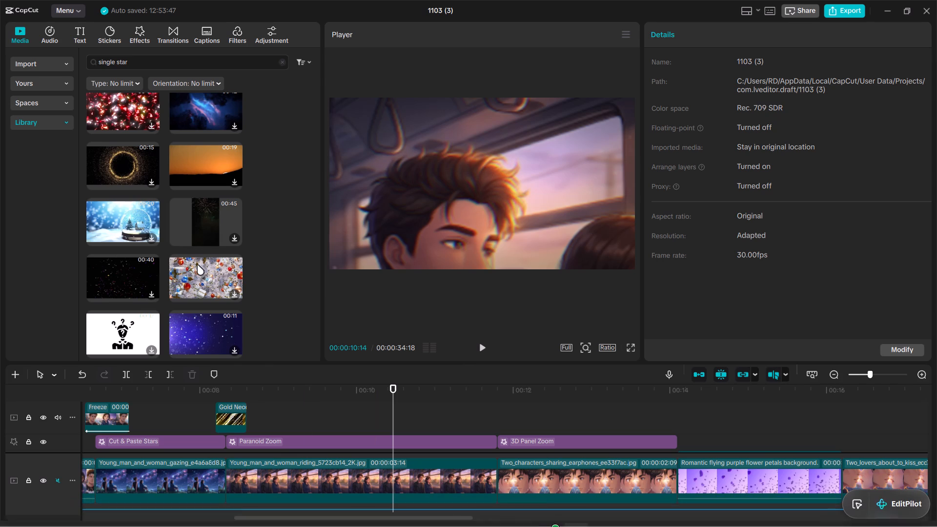
scroll(197, 264, down, 4)
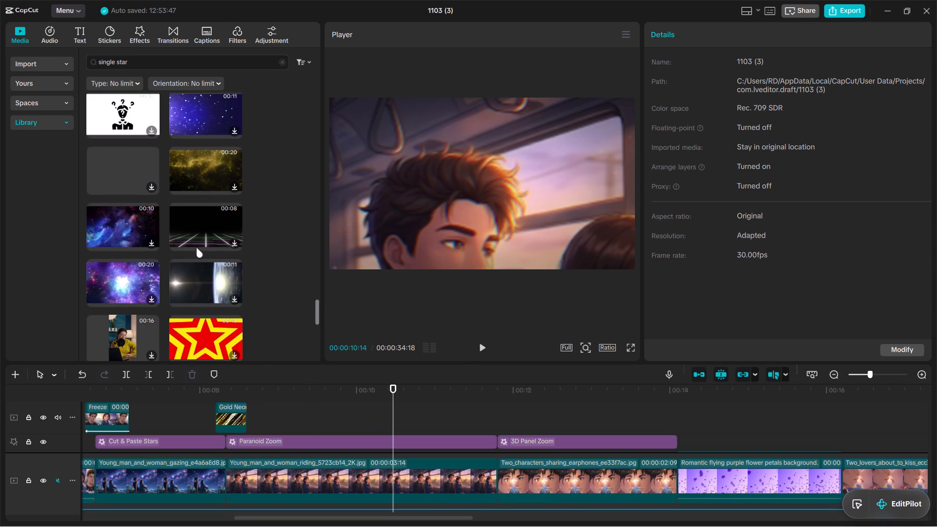
scroll(208, 234, down, 2)
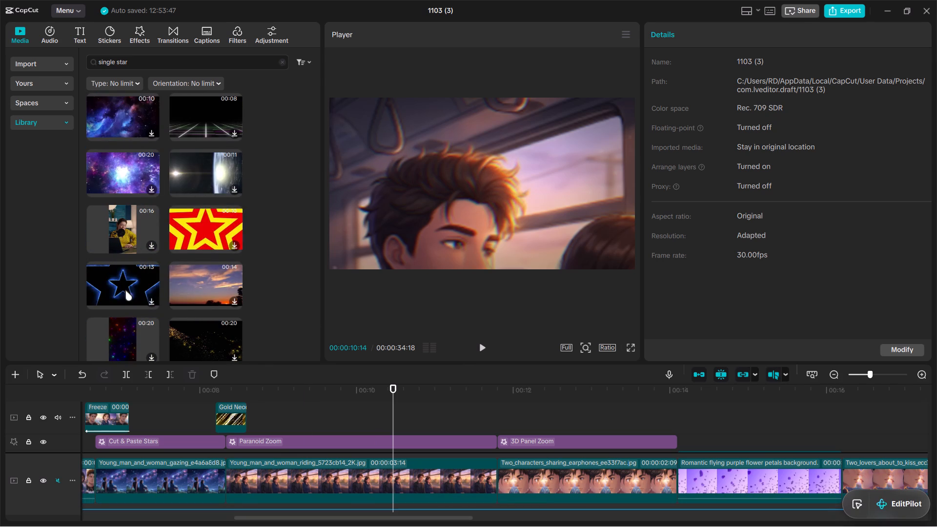
scroll(186, 289, down, 2)
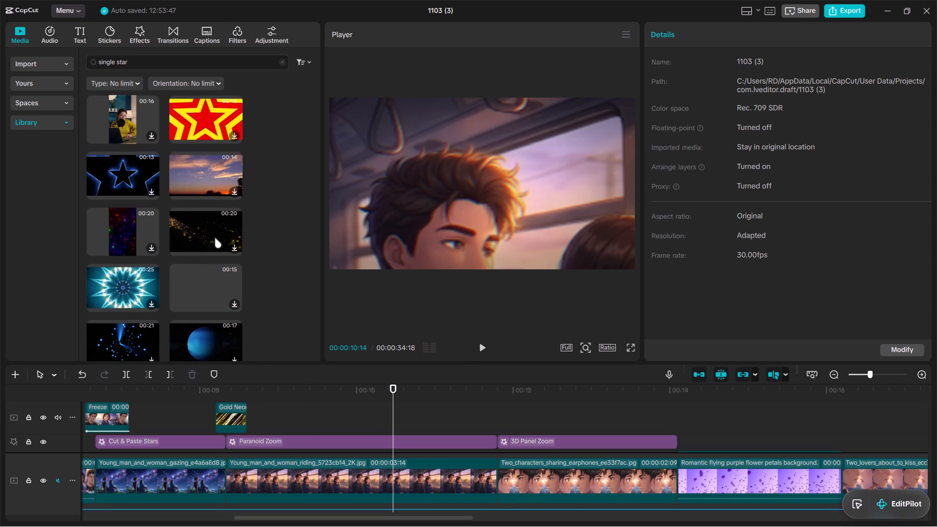
scroll(196, 281, down, 3)
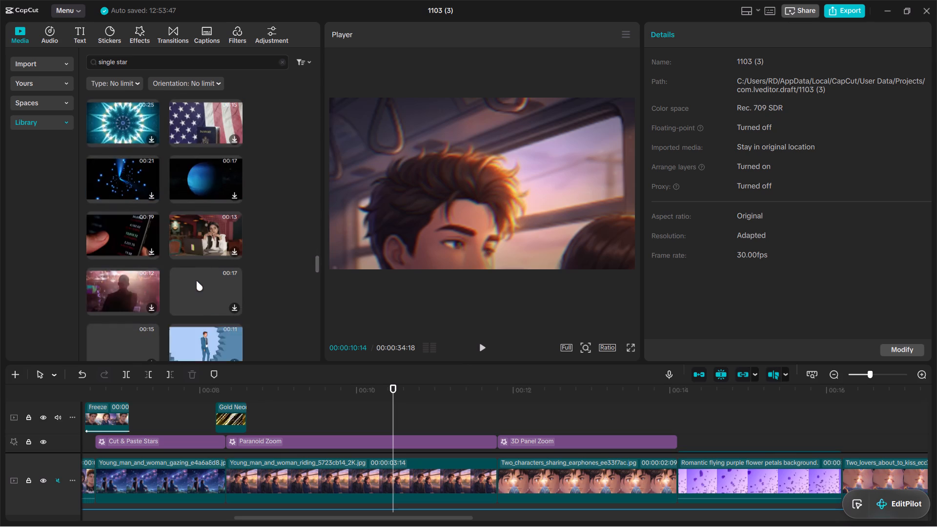
scroll(196, 281, down, 2)
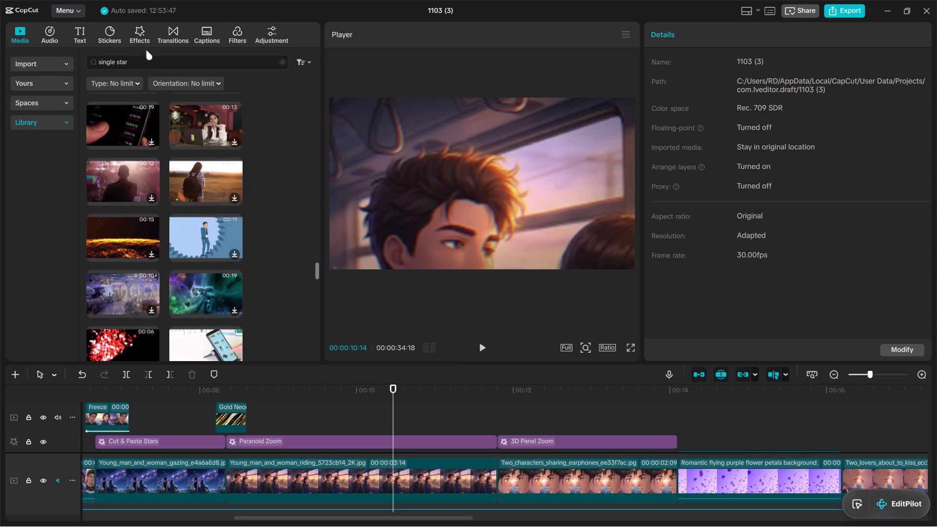
Search the library for "sky", open the 20-second black starry clip, and look through the other results.
click(197, 65)
click(282, 65)
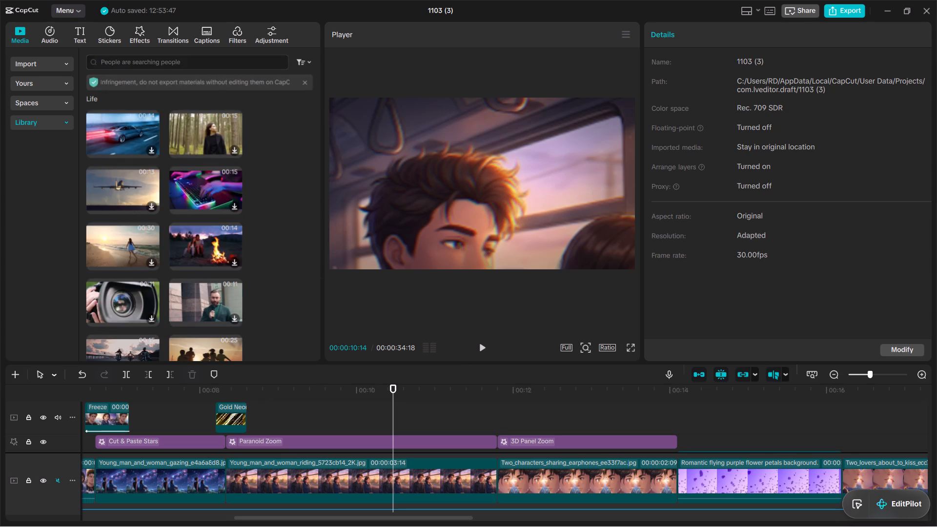
click(263, 63)
text(sky)
key(Return)
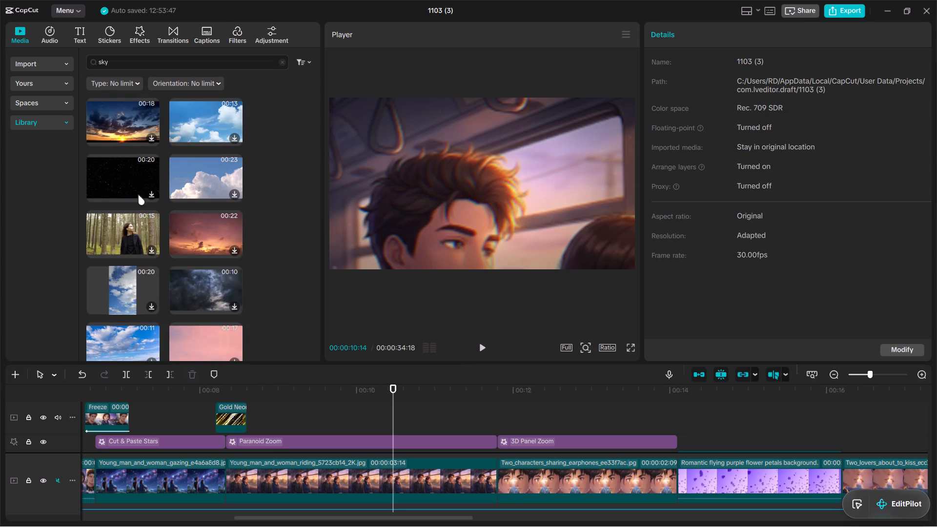
click(136, 184)
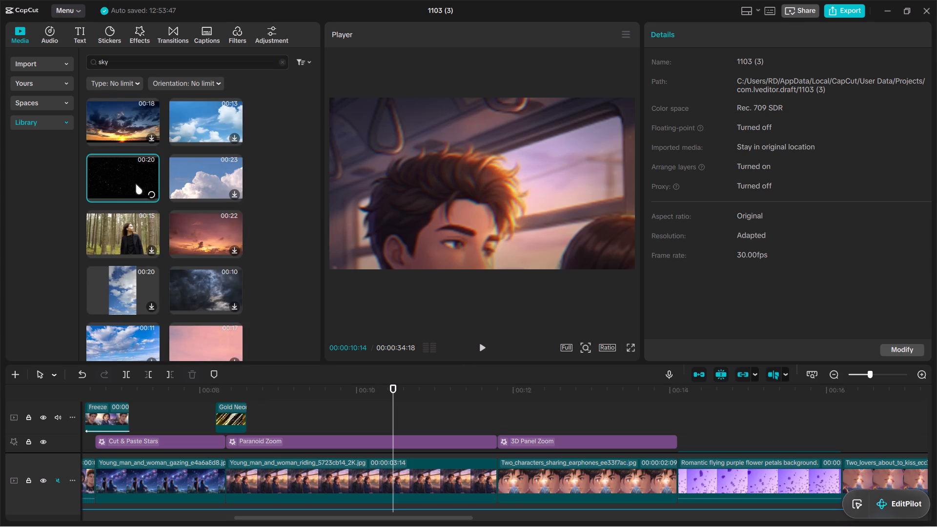
scroll(143, 195, down, 2)
scroll(168, 247, down, 1)
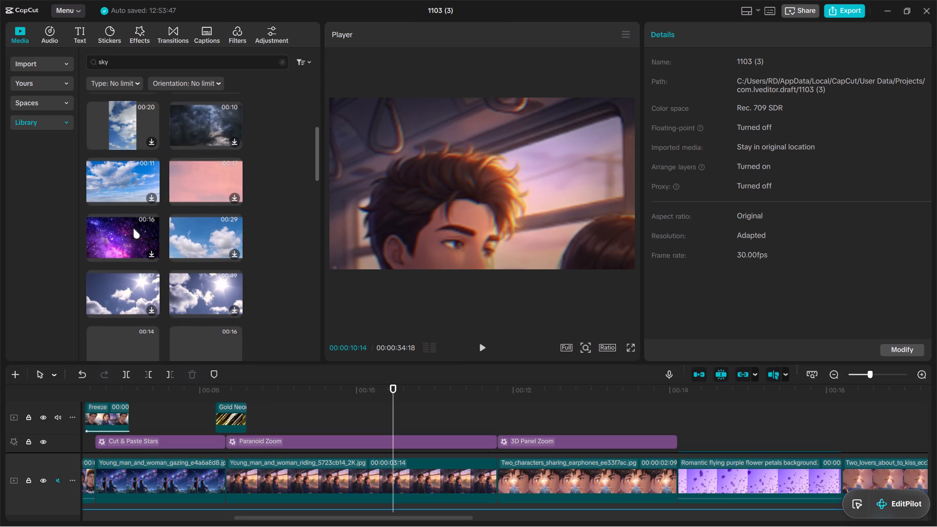
Search the library for "star" again and look through the results for an overlay clip.
click(278, 63)
click(253, 61)
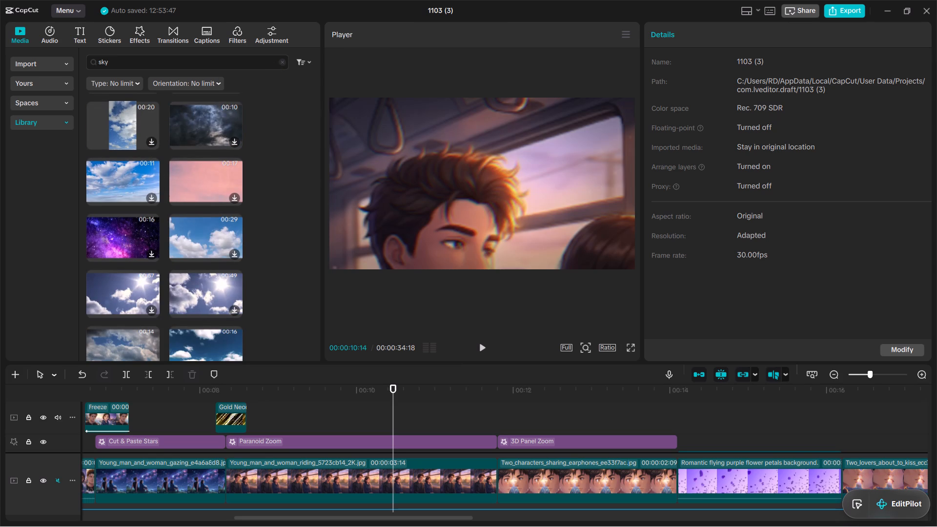
click(283, 62)
click(268, 62)
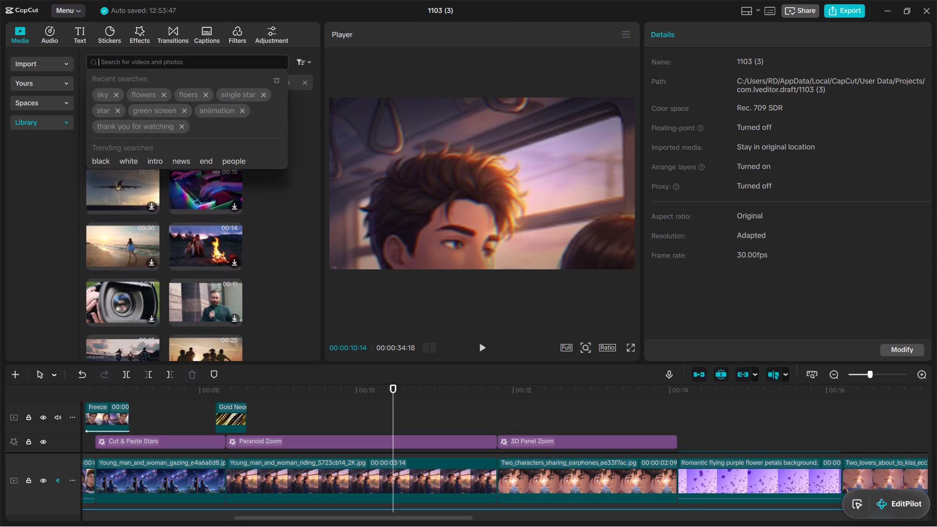
click(108, 107)
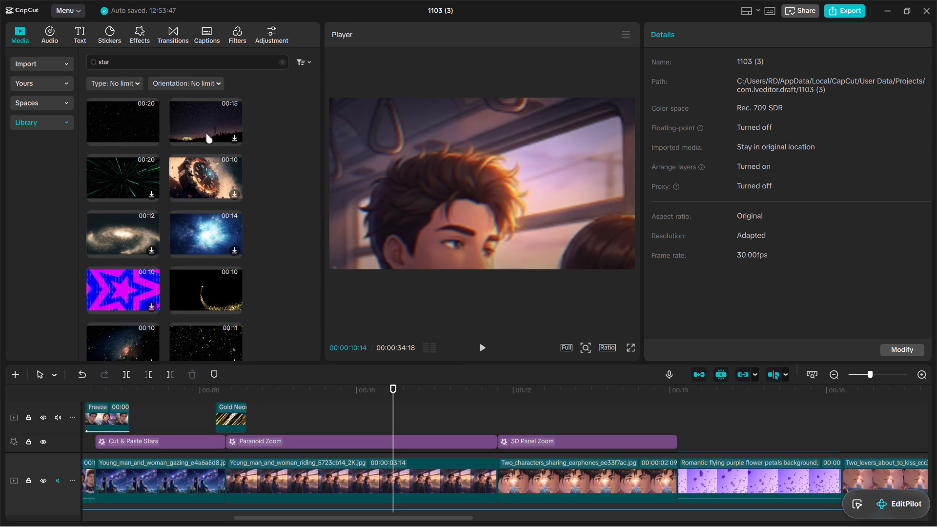
scroll(190, 298, down, 2)
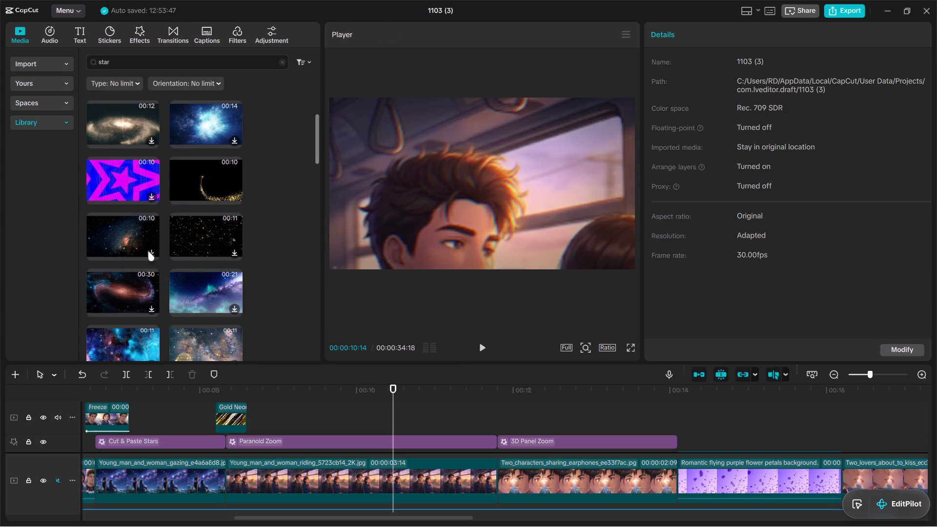
Search the library for "comet" and add the 10-second comet night-sky clip to the overlay track above the end of the riding clip.
double_click(283, 61)
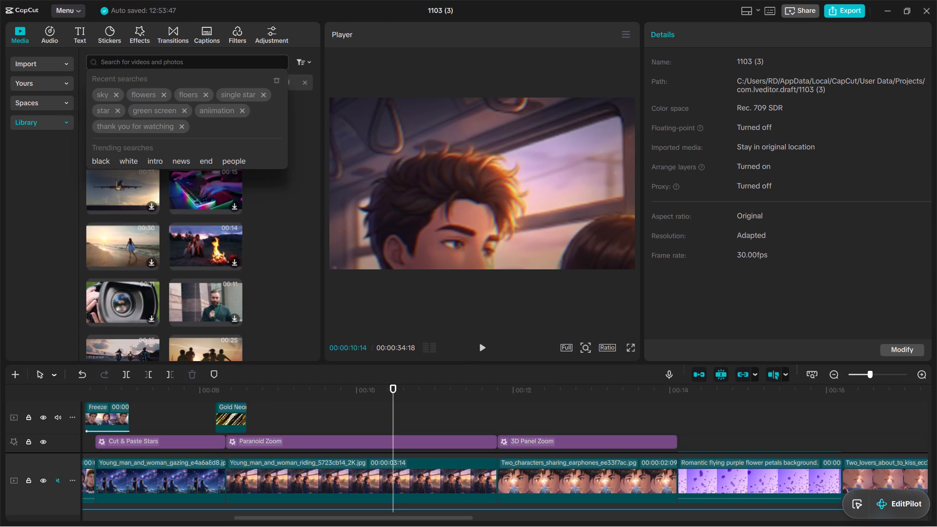
click(283, 61)
key(c)
text(omet)
key(Return)
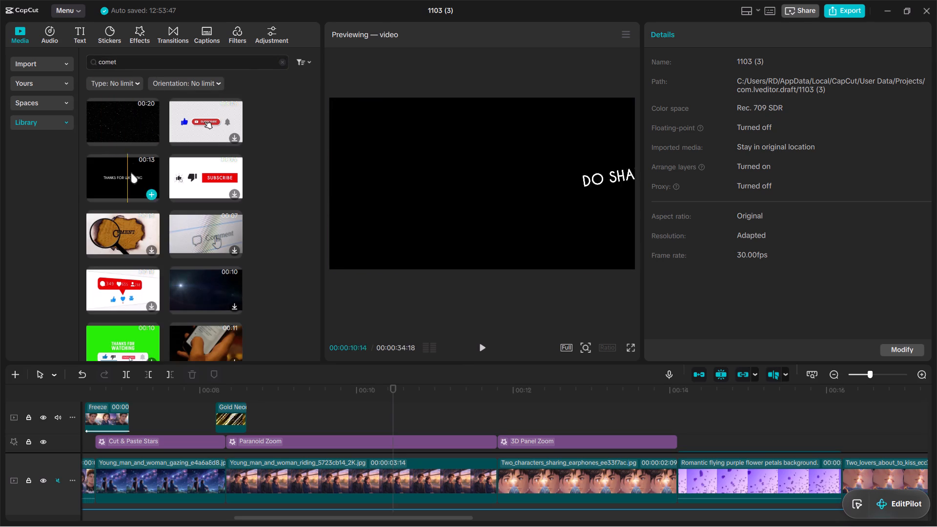
click(186, 298)
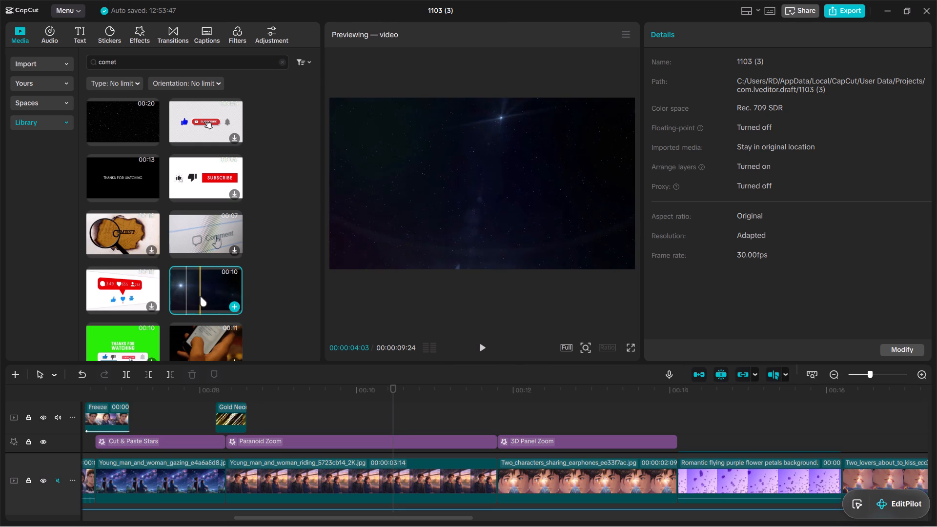
click(200, 296)
scroll(187, 267, down, 1)
drag(207, 241, 465, 418)
Browse the remaining comet results for other overlay footage and preview the 8-second clip of a burning meteor in grey clouds.
scroll(177, 300, down, 3)
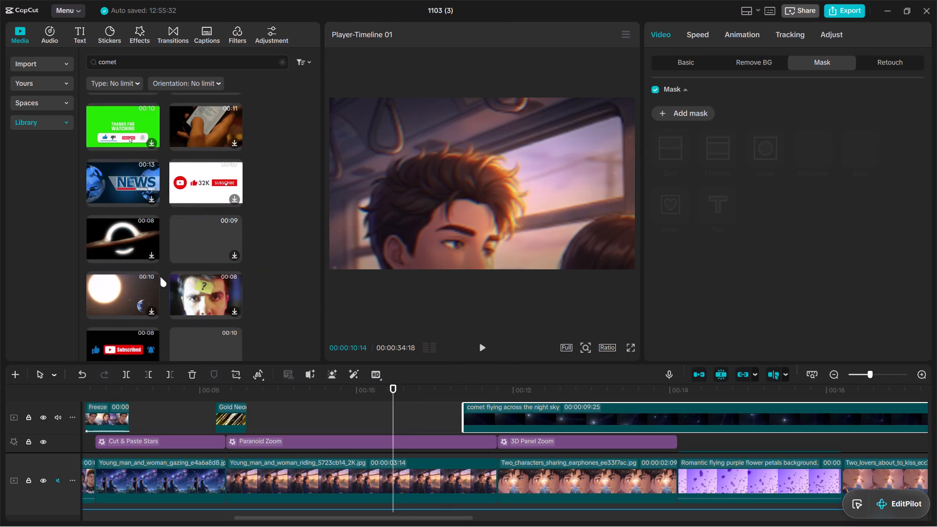
scroll(127, 273, down, 5)
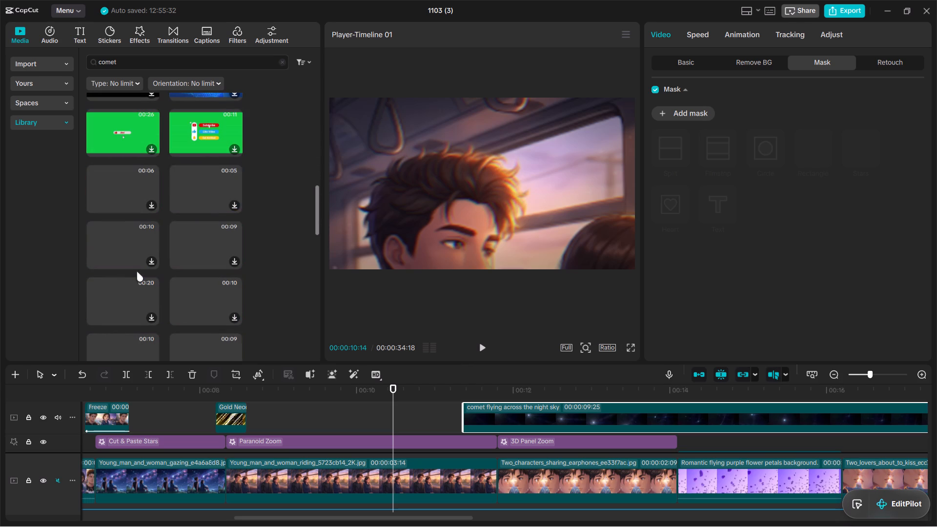
scroll(137, 271, down, 2)
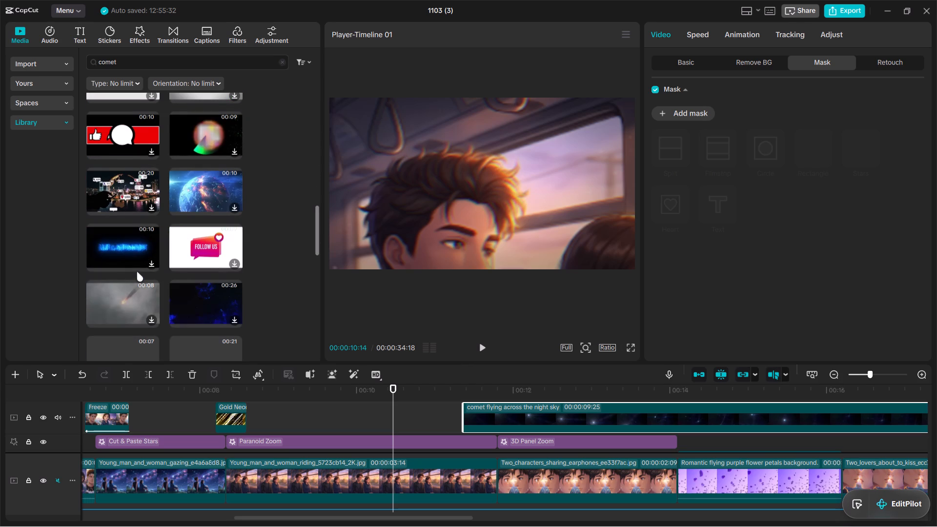
scroll(137, 271, down, 1)
click(125, 255)
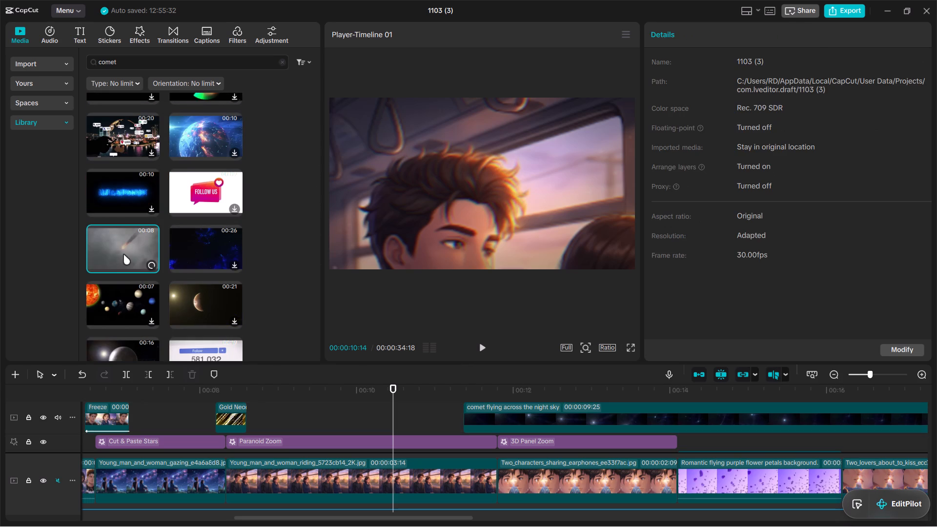
scroll(123, 254, down, 4)
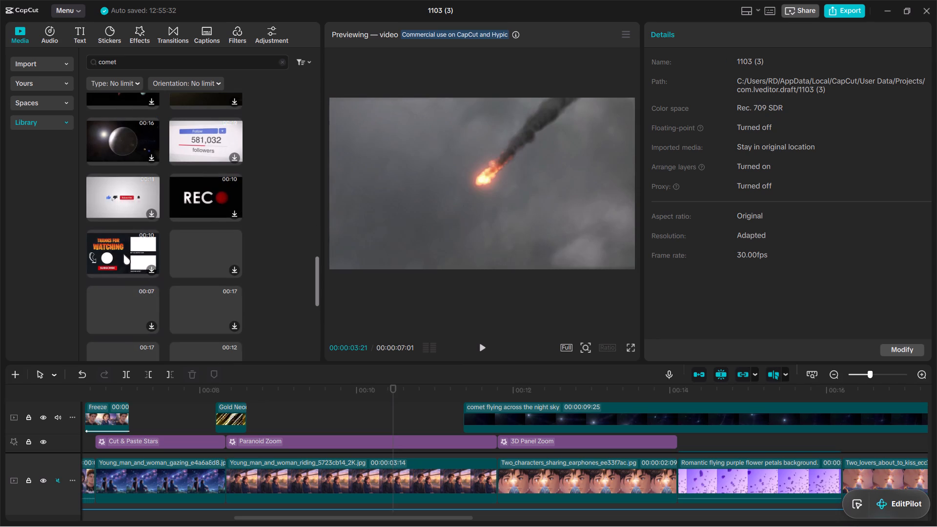
scroll(123, 254, down, 3)
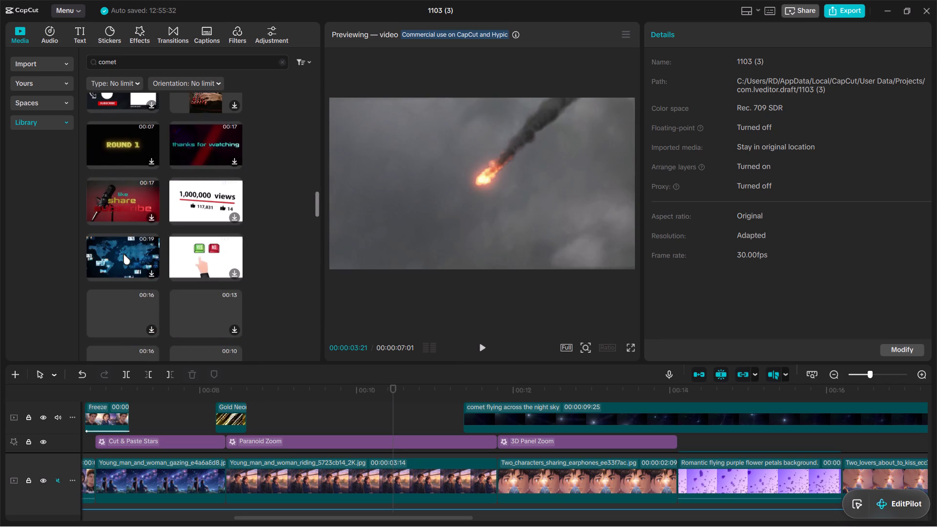
scroll(123, 254, down, 5)
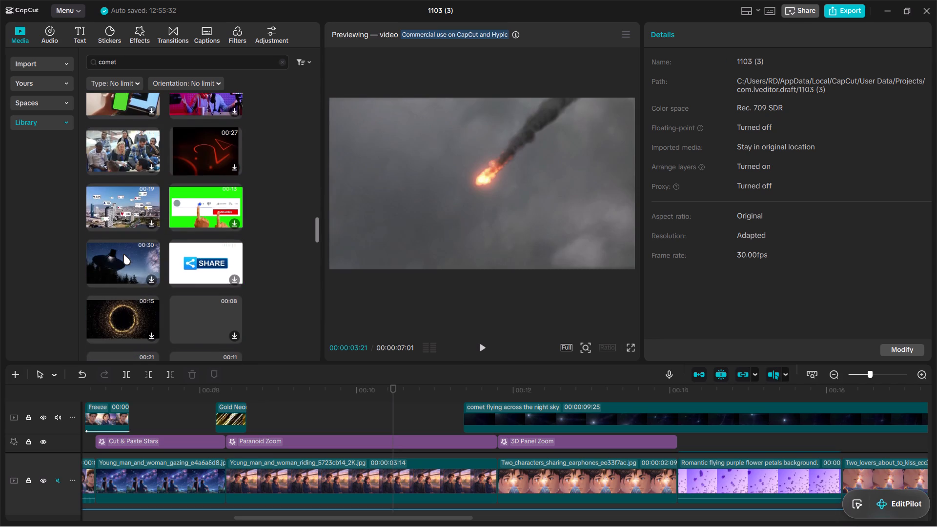
scroll(123, 254, down, 3)
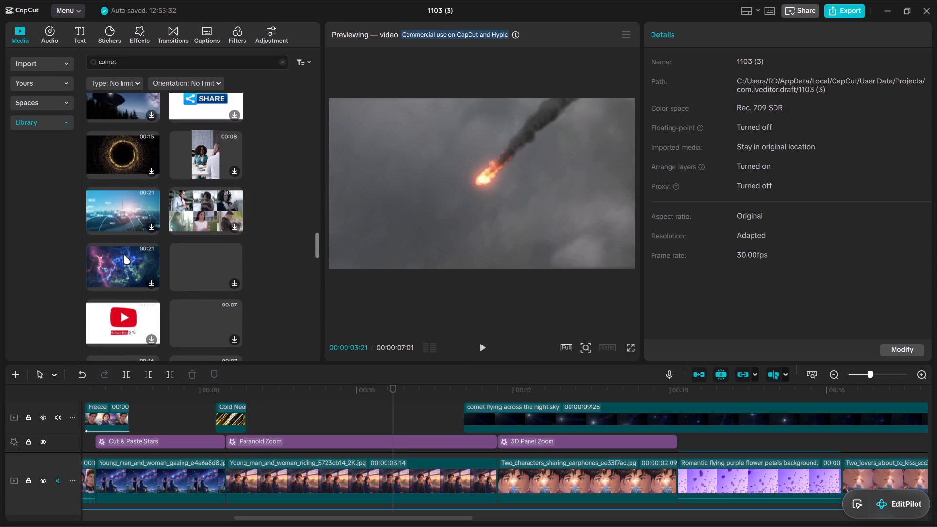
scroll(123, 254, down, 5)
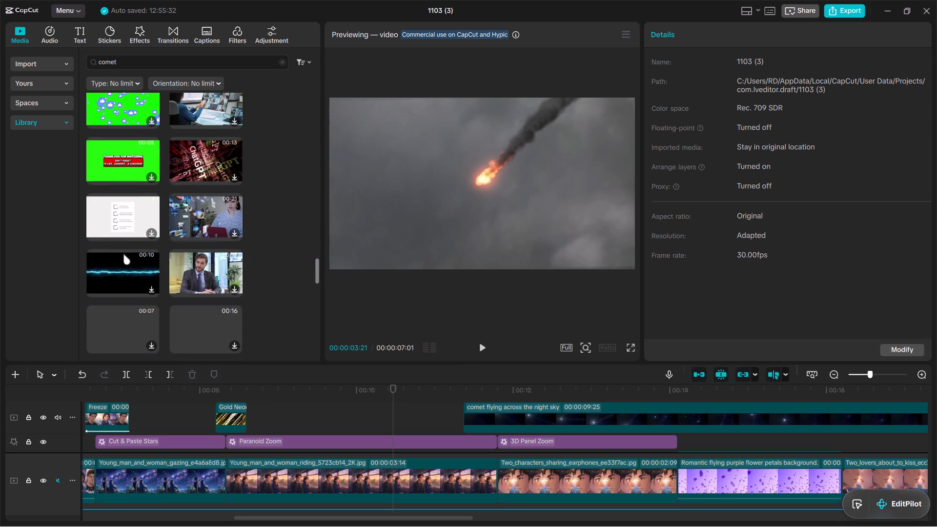
scroll(123, 254, down, 6)
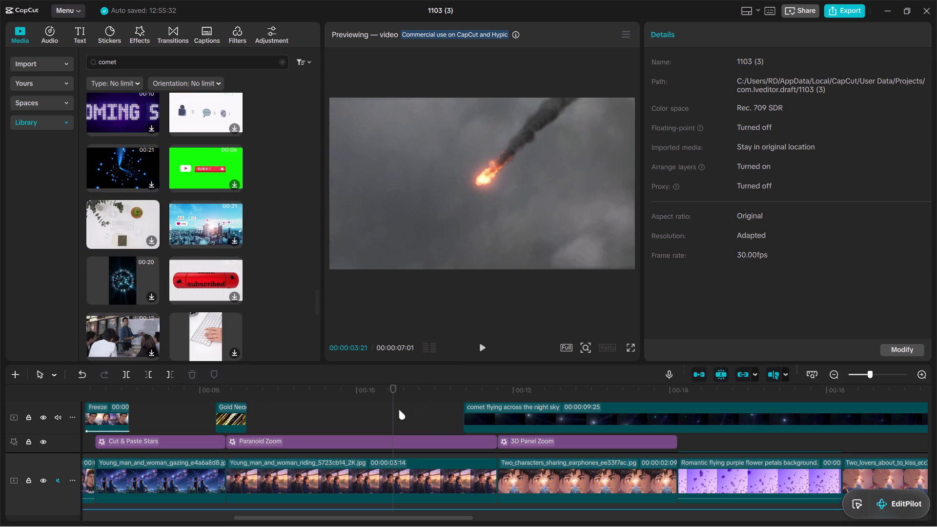
Play a short stretch of the riding clip, and move the comet overlay earlier so it starts just after 00:00:10.
click(351, 408)
click(480, 351)
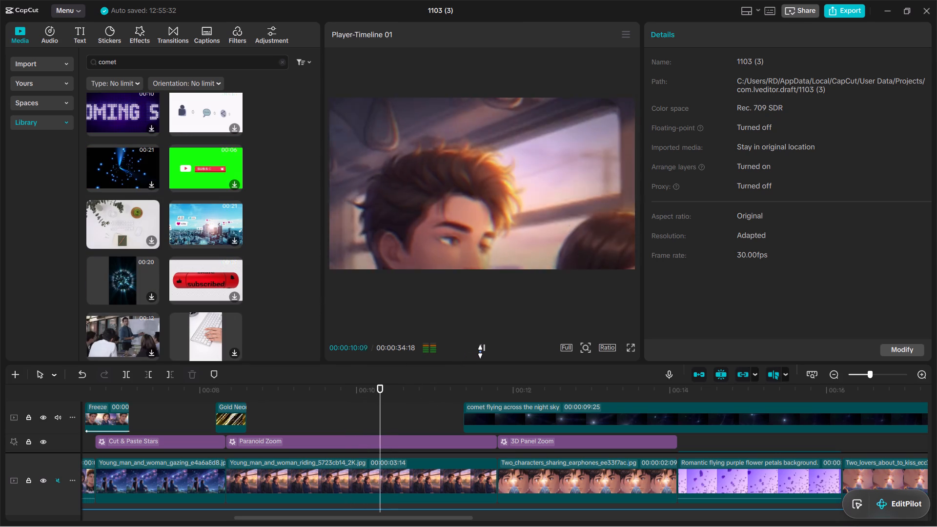
click(480, 351)
drag(519, 420, 435, 428)
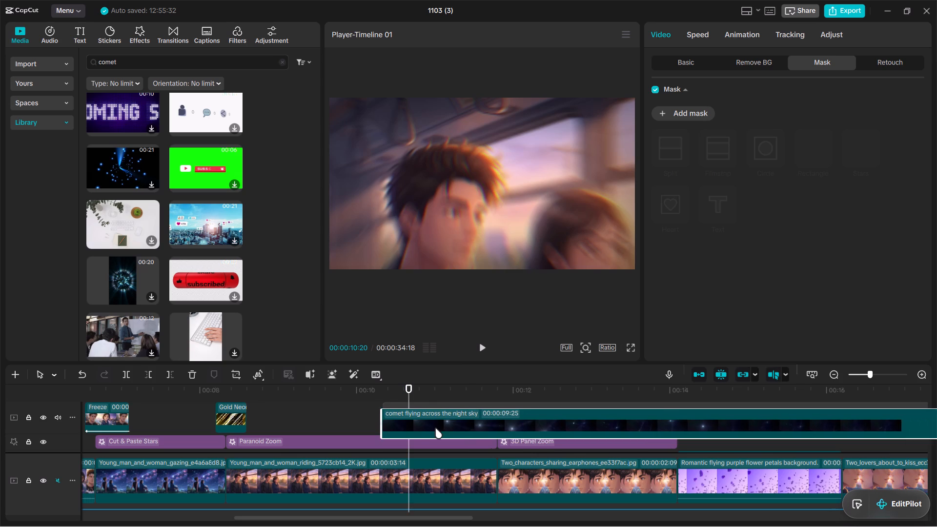
drag(435, 428, 434, 428)
Play back the comet night-sky overlay from 00:00:10:20 to review how it looks over the couple clips.
click(483, 347)
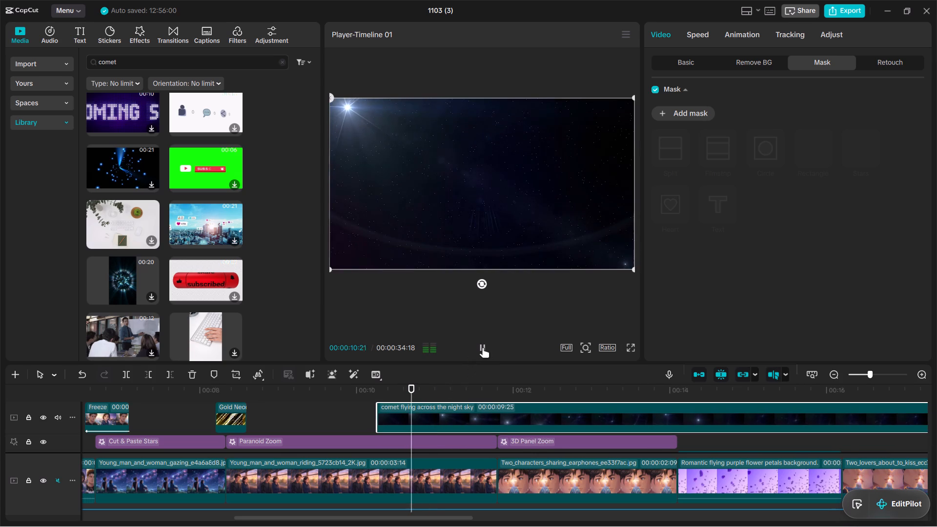
click(483, 347)
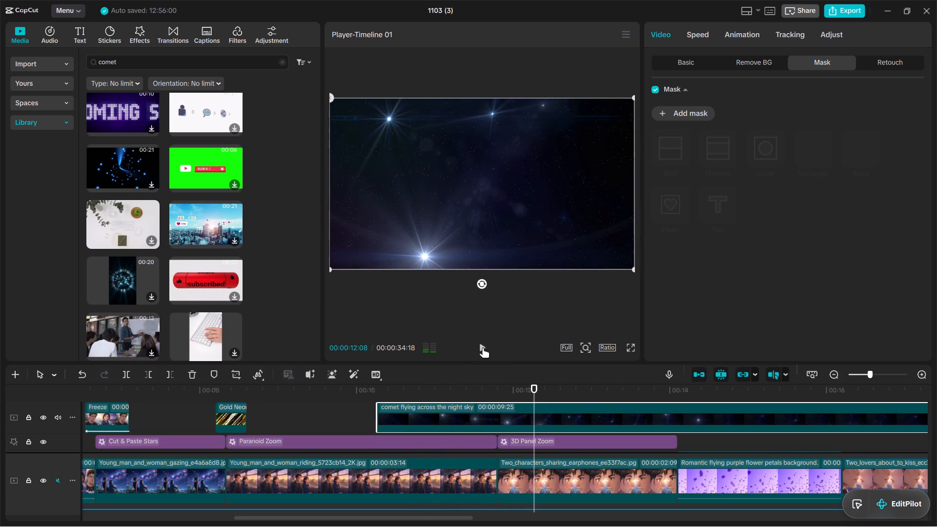
click(483, 347)
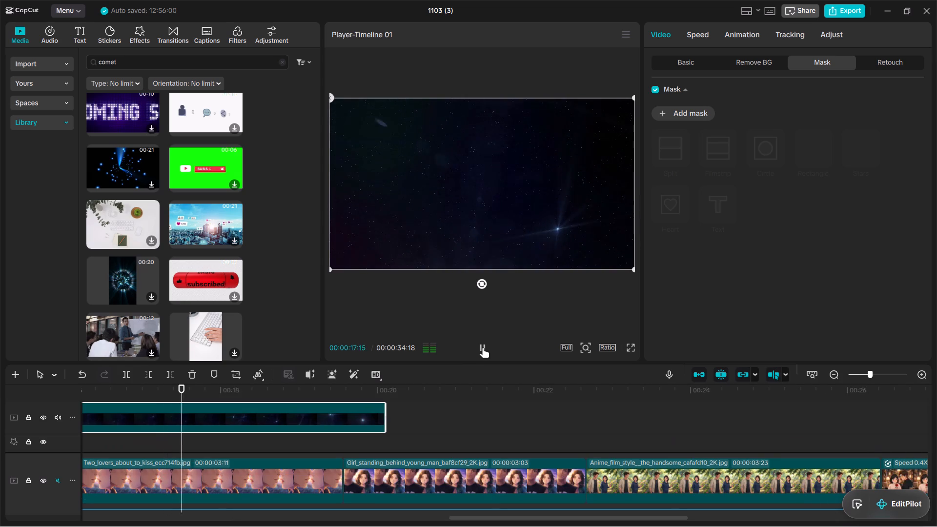
Play back the edit from 00:00:03:12 and again from 00:00:07:18 to review the gold light-streak overlay at the gazing-to-riding cut.
click(444, 402)
drag(444, 402, 283, 411)
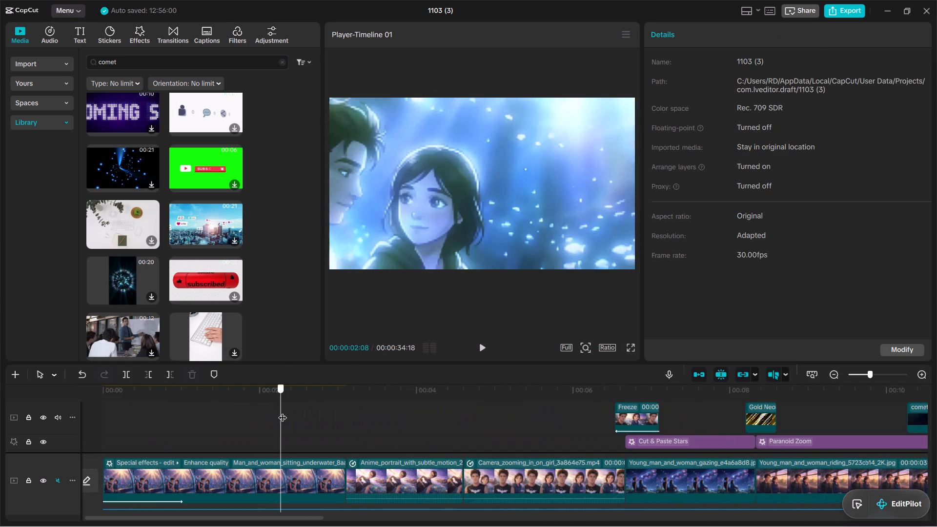
drag(283, 411, 144, 418)
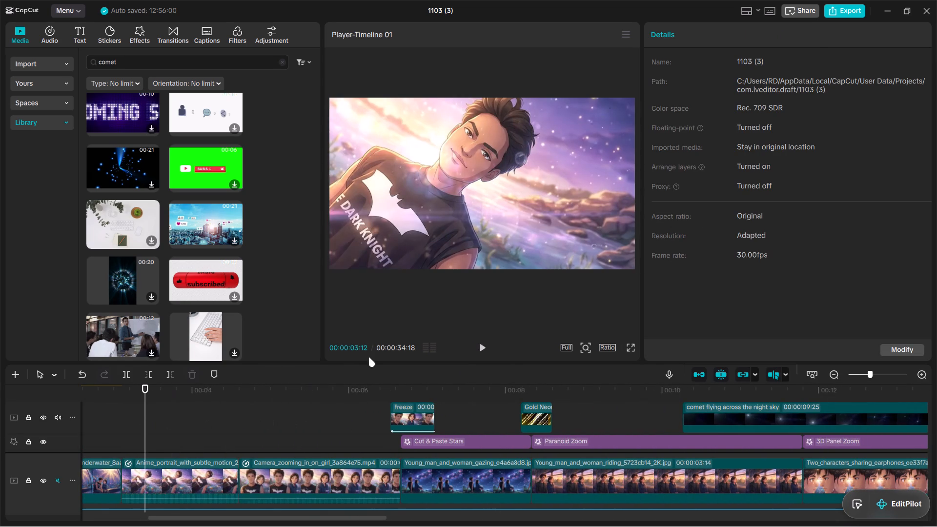
click(479, 349)
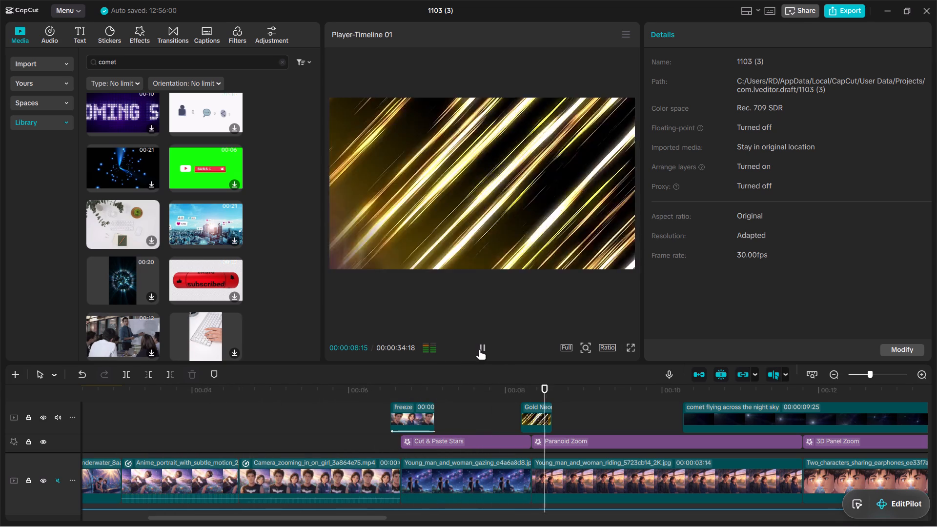
click(479, 349)
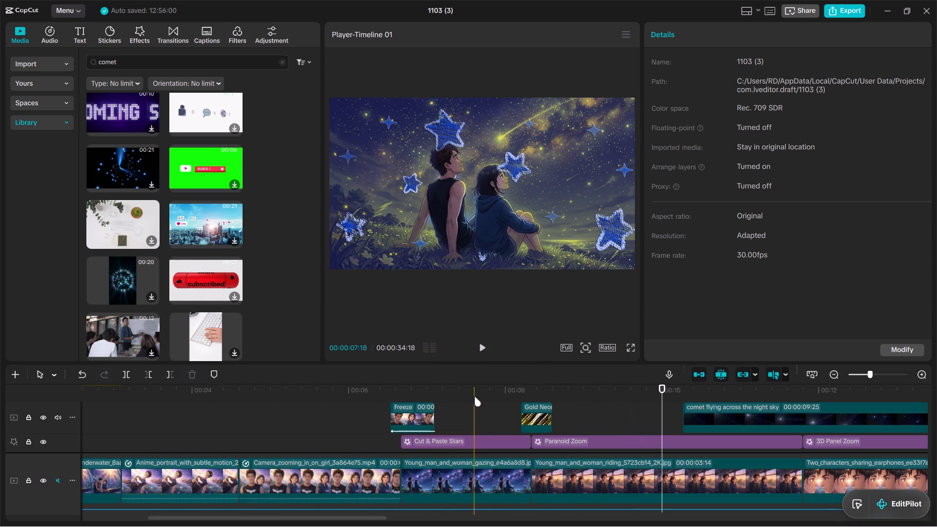
click(474, 396)
click(485, 349)
click(485, 349)
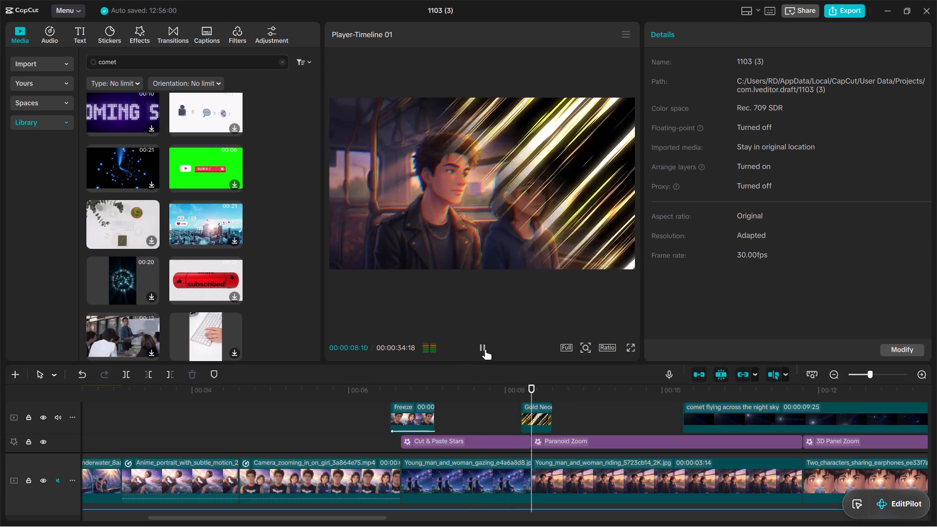
At the gold light-streak clip's 00:00:08:17 keyframe, move the split mask past the frame's lower-left corner, to X -960, Y -540.
click(528, 413)
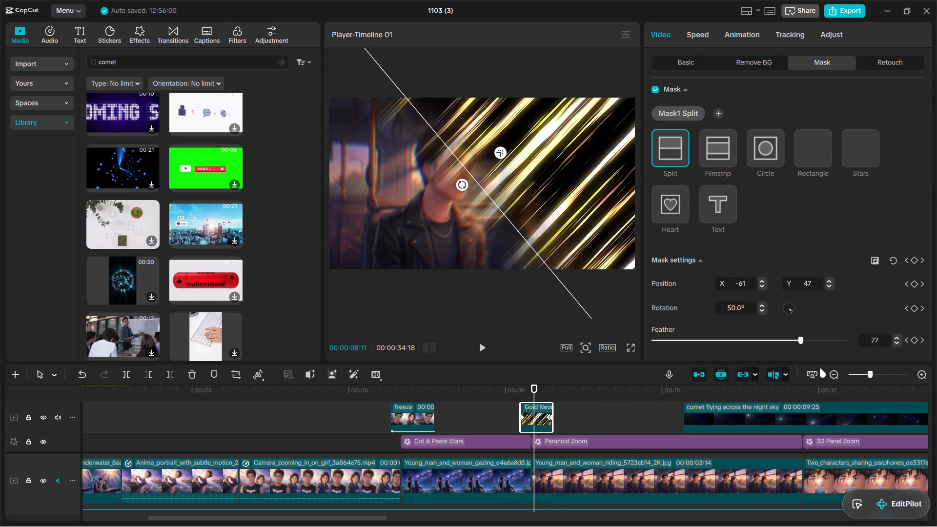
drag(867, 372, 898, 374)
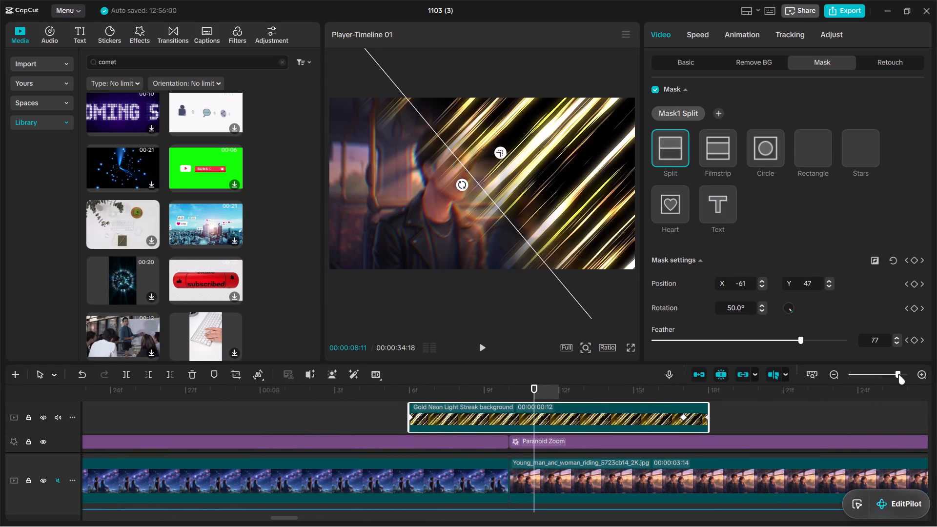
drag(898, 374, 897, 374)
drag(532, 387, 676, 397)
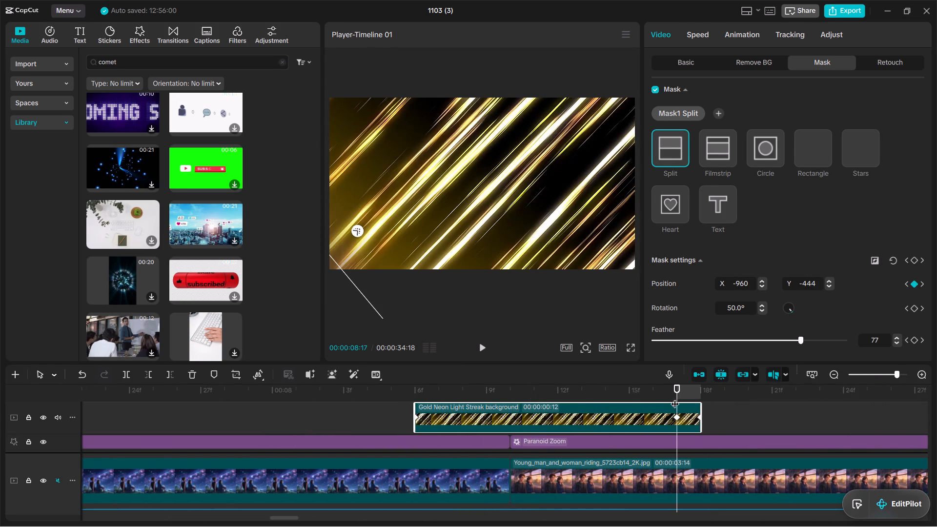
click(677, 416)
scroll(698, 246, down, 2)
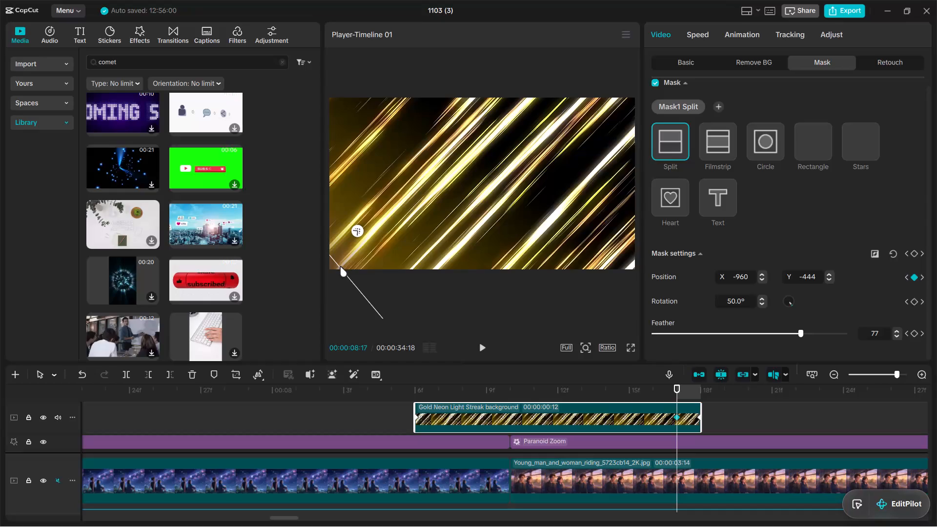
drag(338, 266, 325, 280)
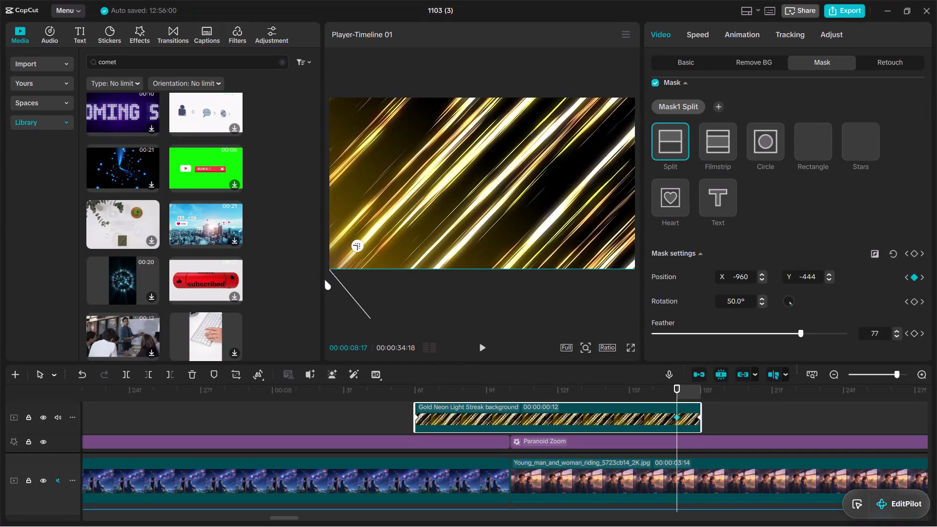
drag(325, 280, 167, 332)
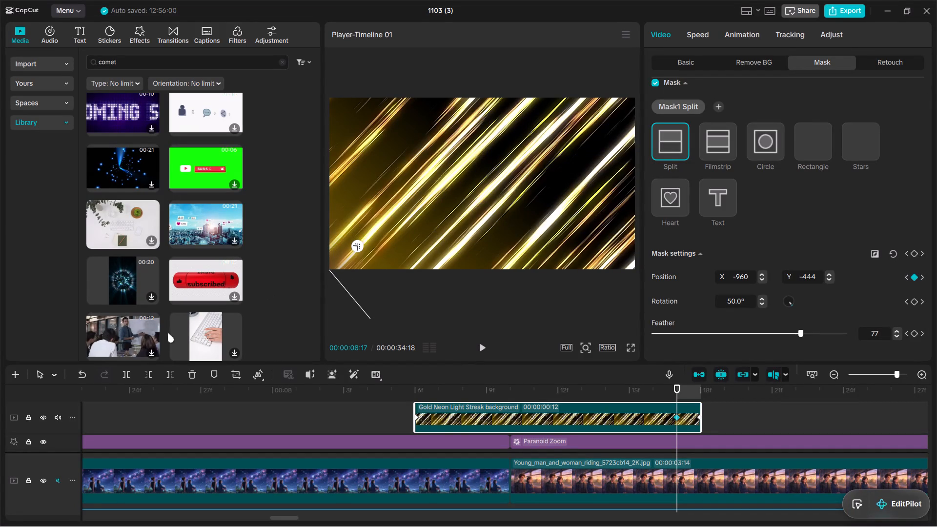
drag(167, 332, 143, 342)
scroll(770, 204, down, 3)
Add a keyframe for all the mask settings of the gold light-streak clip at 00:00:08:17.
scroll(770, 204, down, 1)
scroll(790, 257, down, 4)
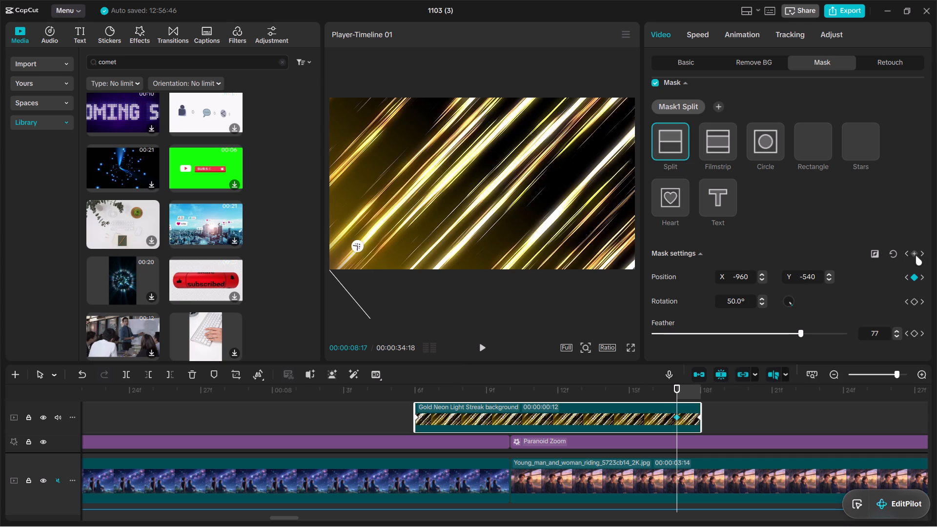
click(914, 255)
Play back the edit from before the gold light-streak overlay, and again on into the start of the comet overlay.
click(375, 411)
click(483, 350)
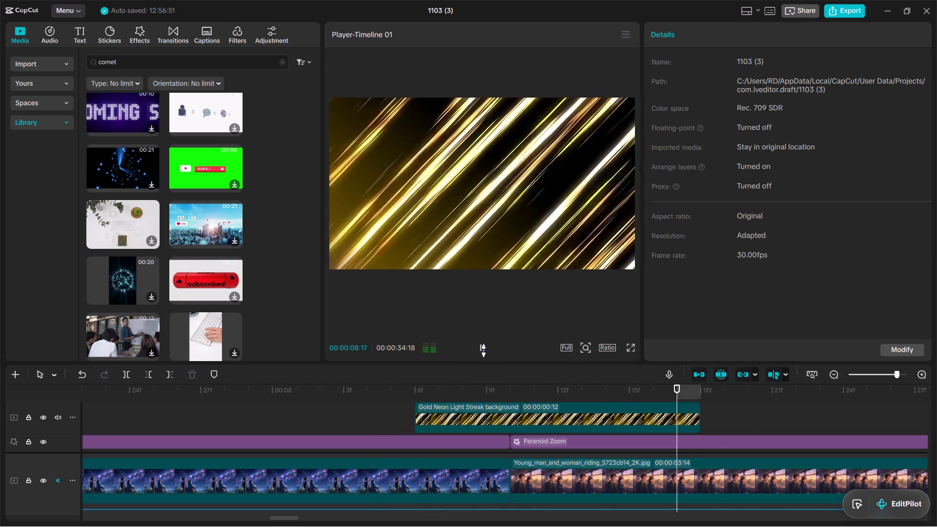
click(484, 350)
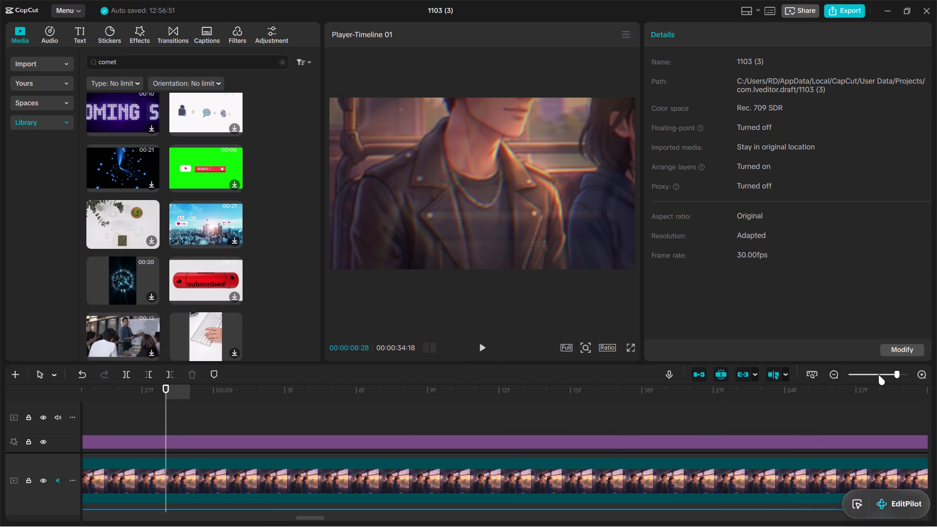
click(878, 373)
click(870, 373)
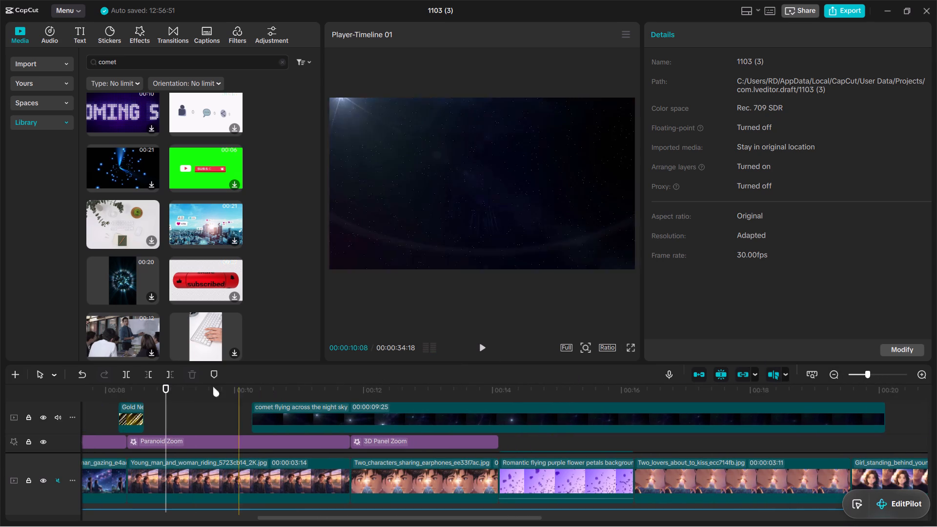
click(96, 406)
click(483, 348)
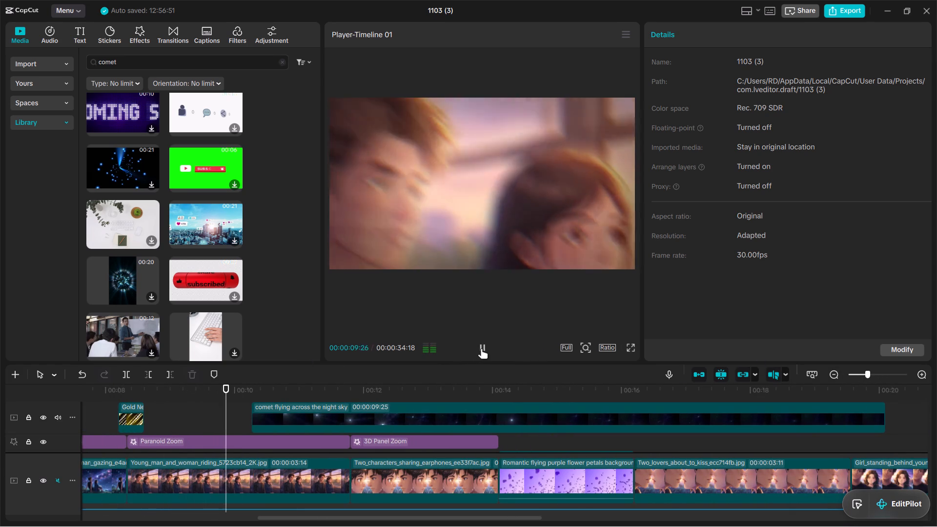
click(481, 348)
click(481, 348)
click(481, 348)
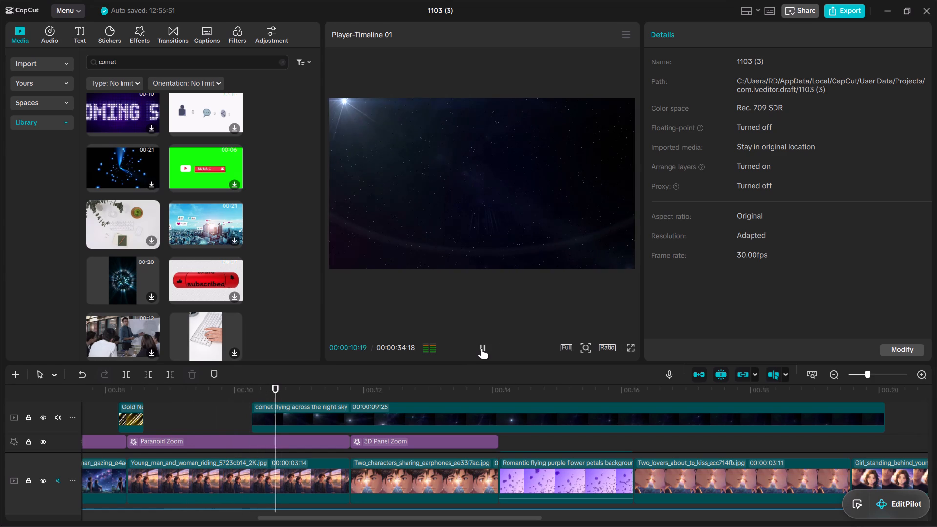
Move the comet overlay slightly earlier so it starts at about 00:00:10:04.
drag(466, 414, 456, 416)
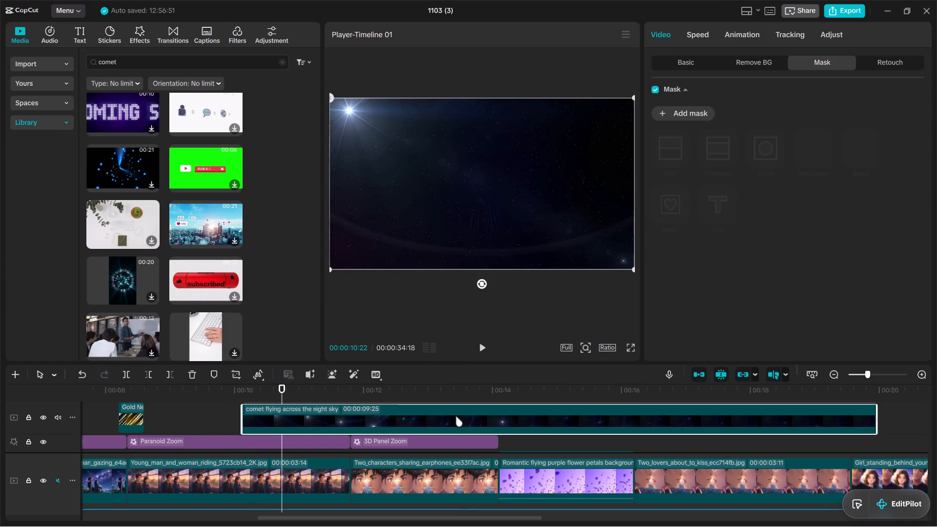
drag(456, 416, 458, 416)
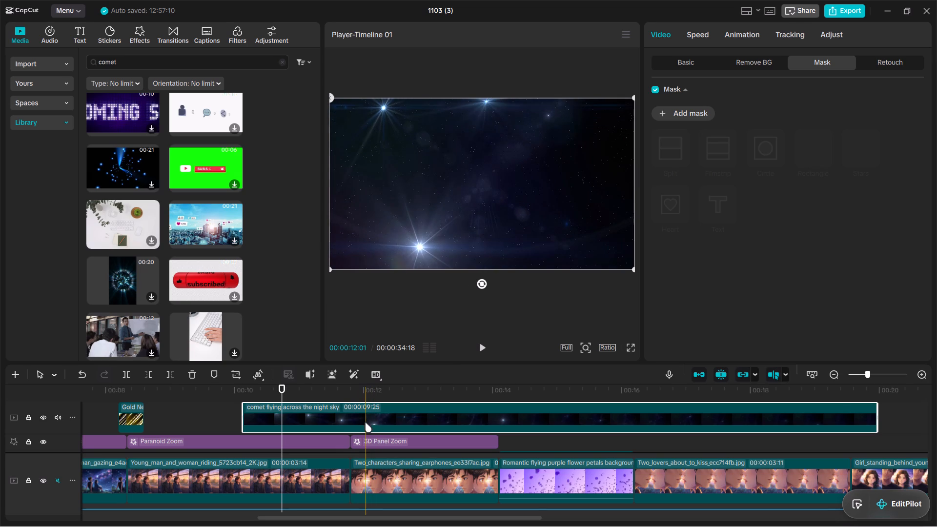
Cut off the part of the comet overlay after 00:00:12:04, over the start of the earphones clip.
click(353, 423)
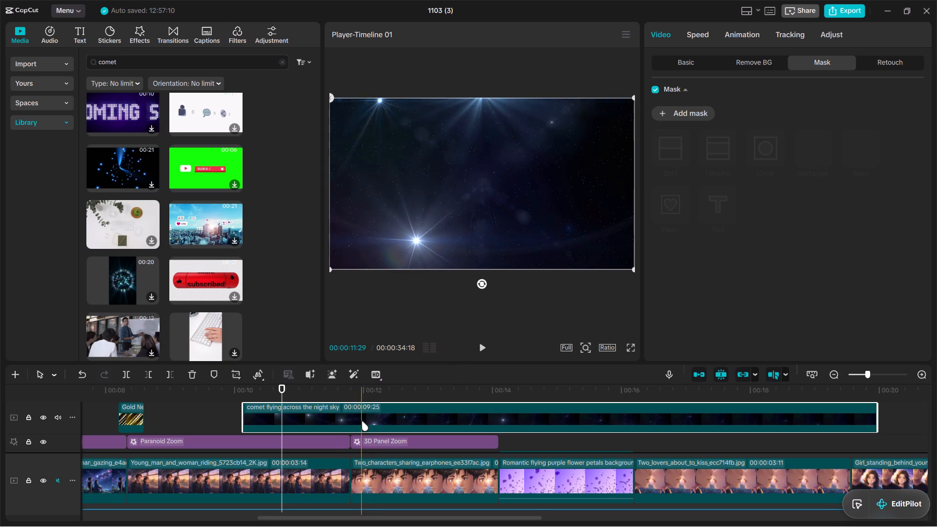
click(365, 420)
double_click(367, 419)
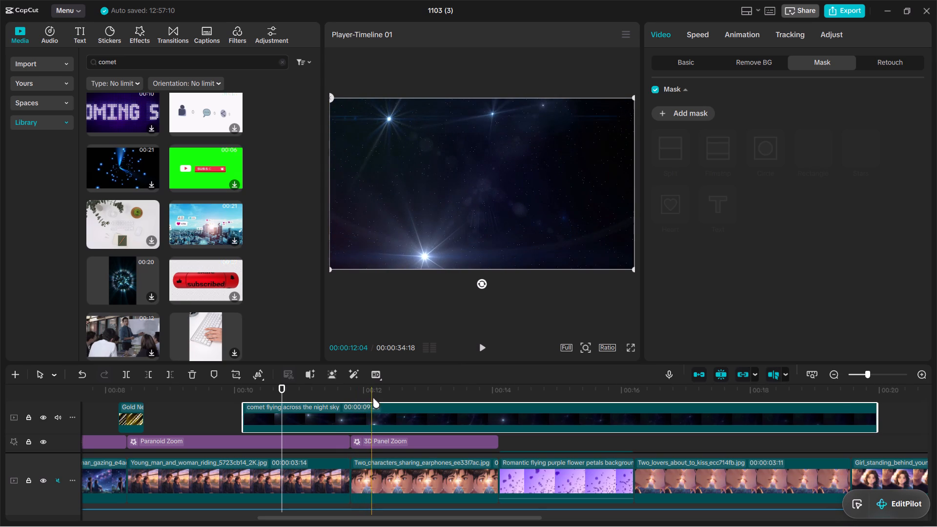
click(373, 398)
click(172, 374)
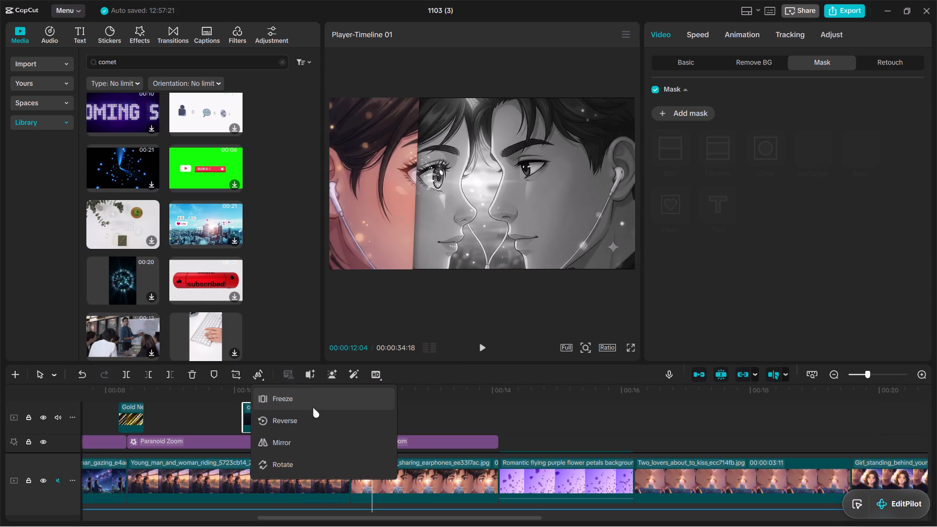
click(335, 405)
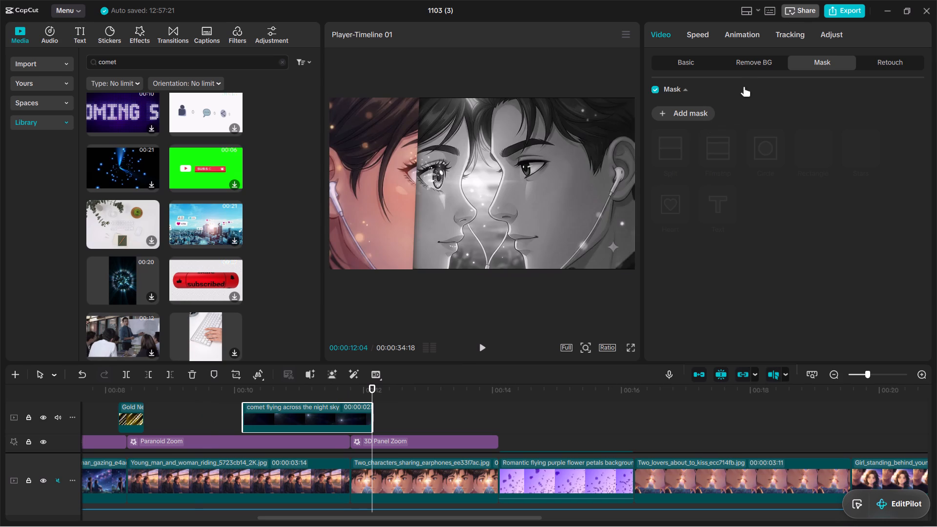
Try the Flash in speed curve on the comet overlay, and settle on the Flash out curve.
click(698, 36)
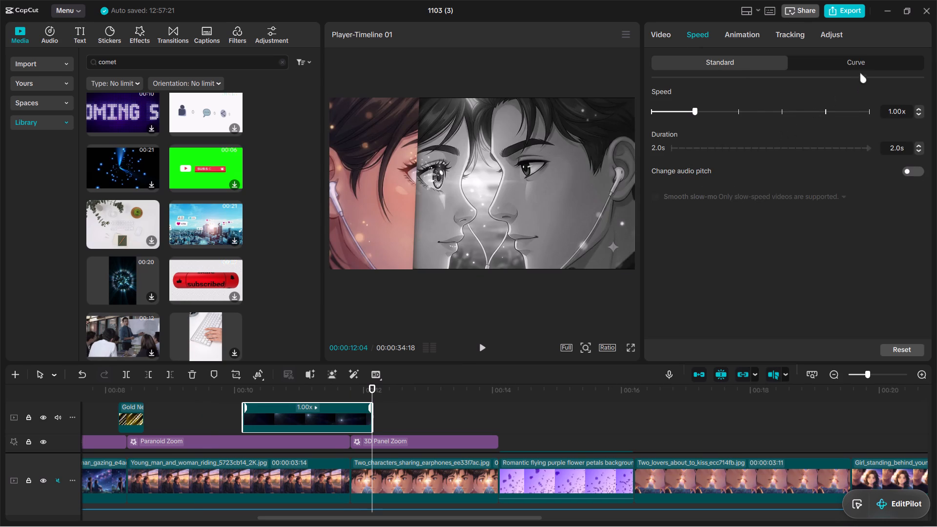
click(859, 62)
click(764, 160)
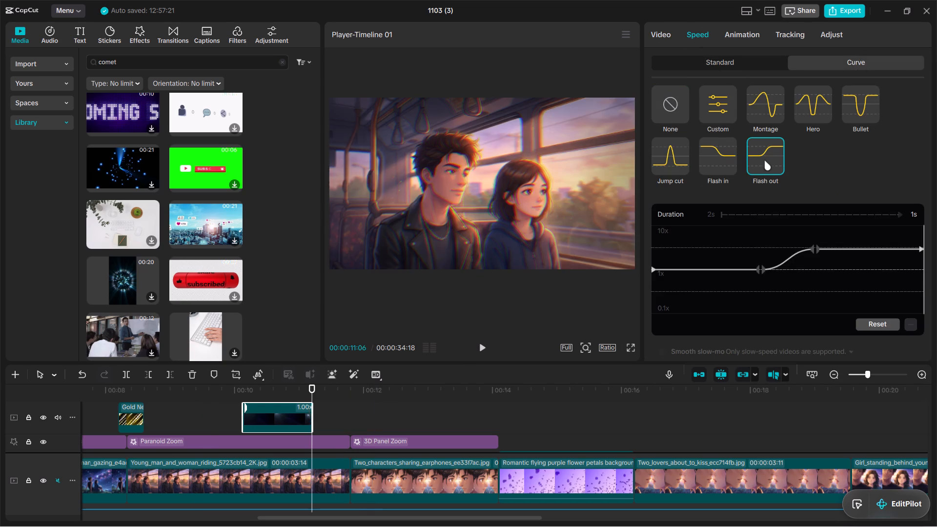
click(708, 156)
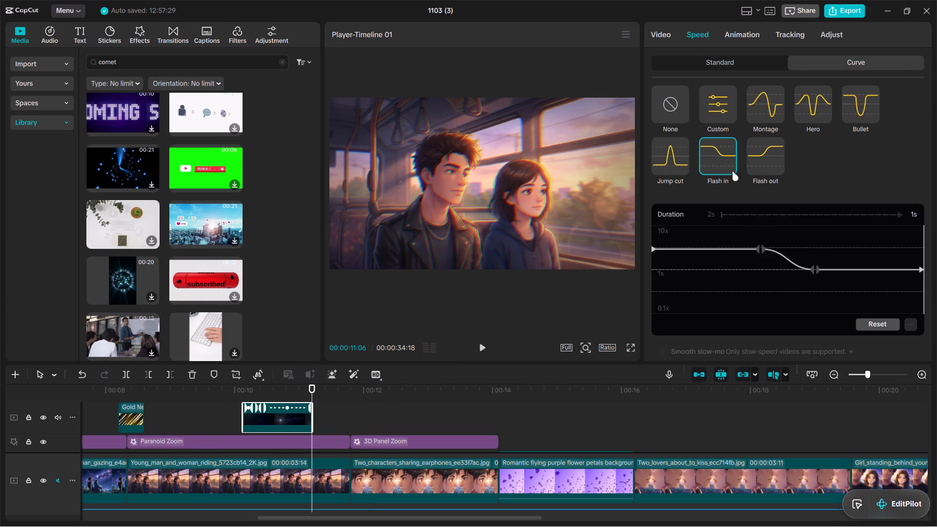
click(764, 158)
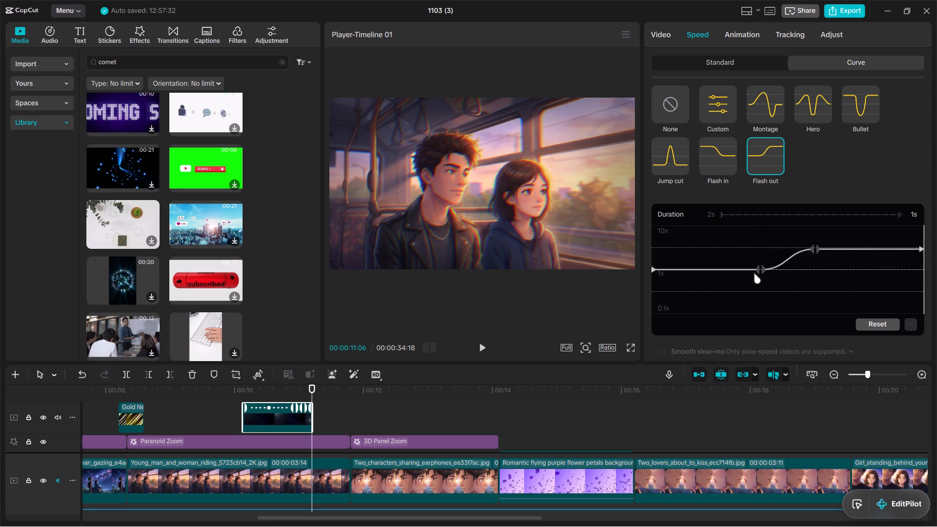
Remove both middle points from the comet overlay's Flash out curve, leaving only its start and end points.
click(759, 269)
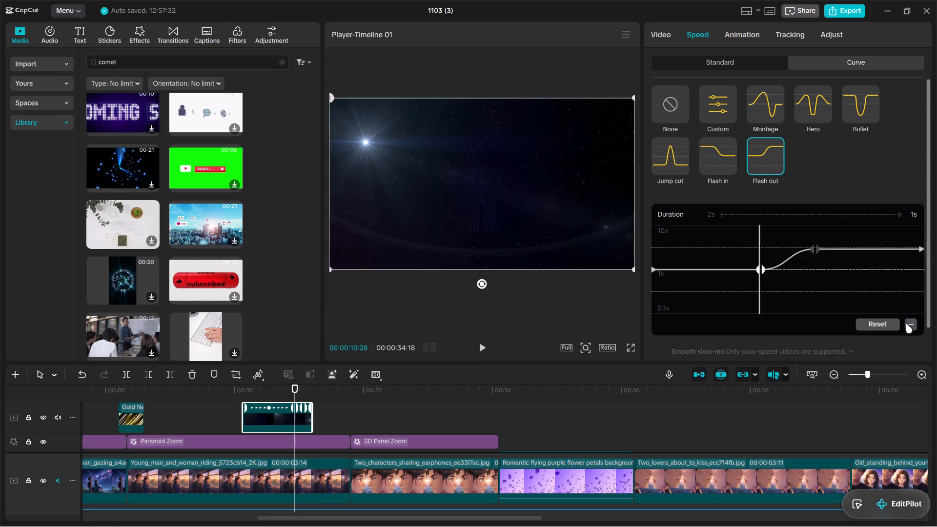
click(911, 322)
click(812, 248)
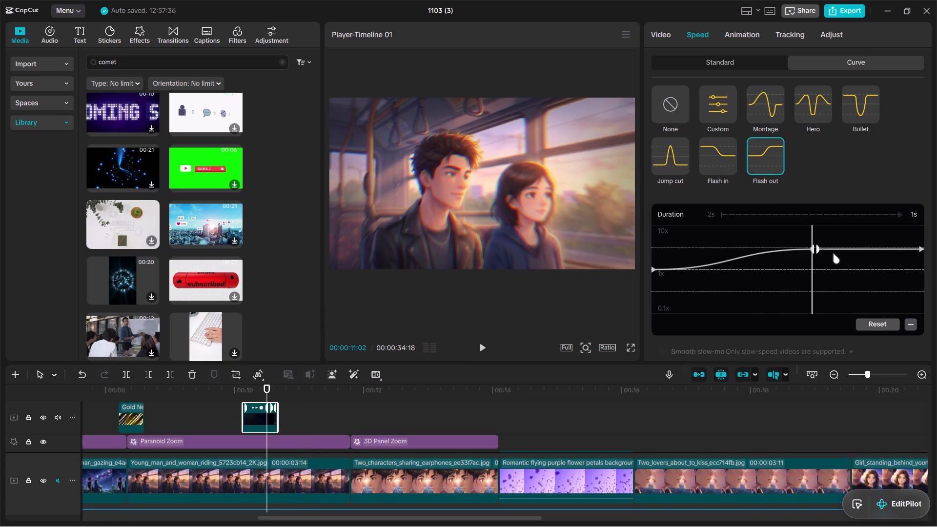
click(910, 323)
Lower the comet speed curve's start to 0.10x, try its end at 7.55x, and bring the end back to about 5.20x.
drag(654, 270, 663, 322)
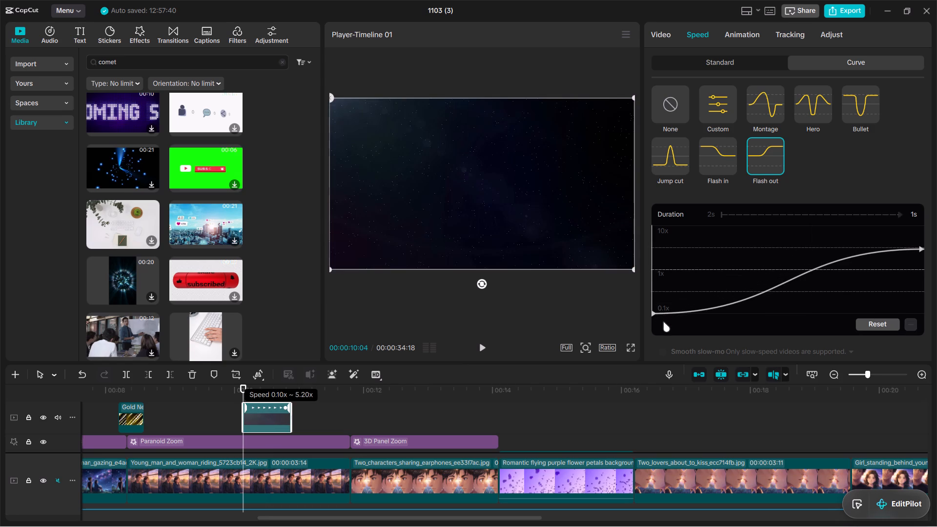
drag(663, 322, 662, 342)
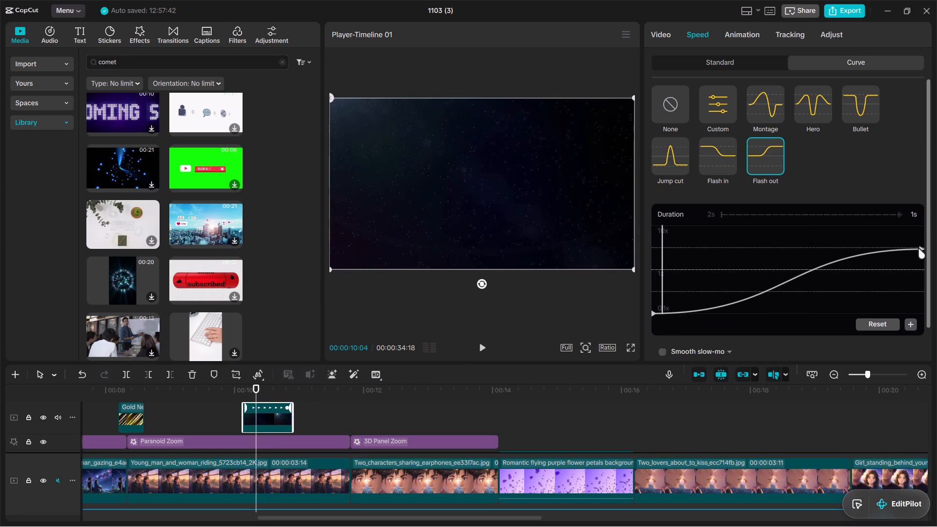
drag(920, 247, 919, 238)
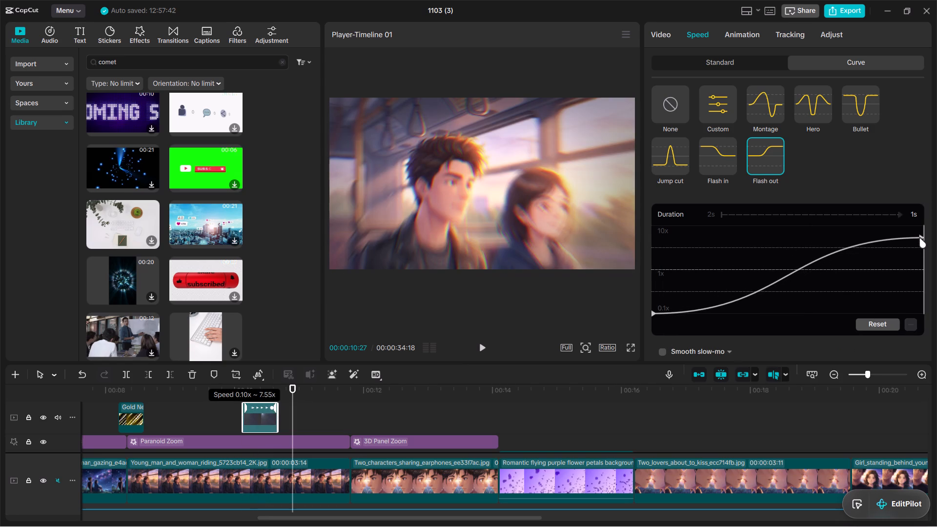
drag(919, 238, 924, 252)
Play back the riding clip from 00:00:09:28 to review the comet overlay's speed ramp.
drag(224, 409, 228, 406)
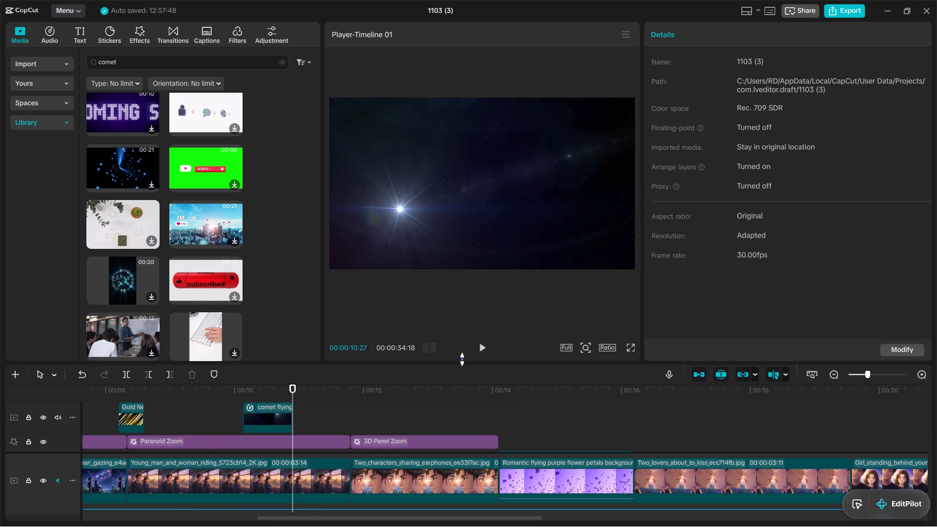
click(230, 416)
click(485, 349)
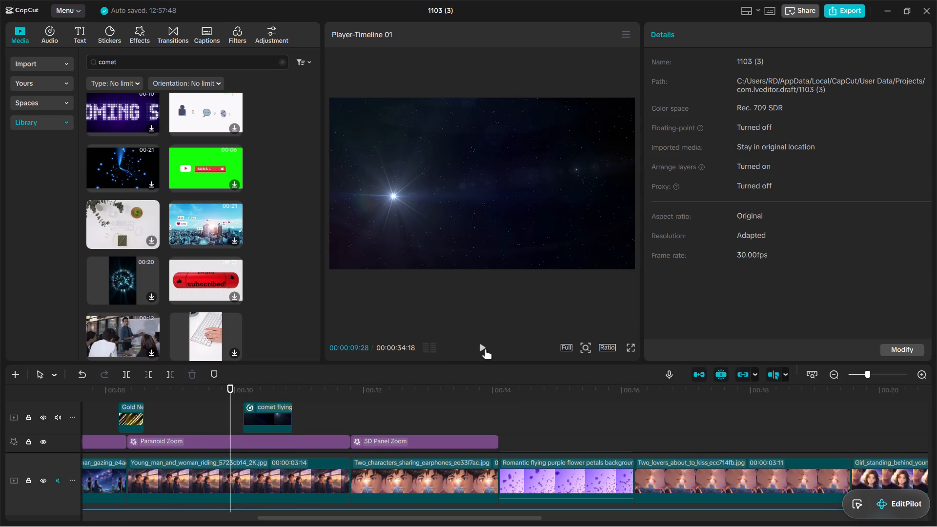
click(484, 349)
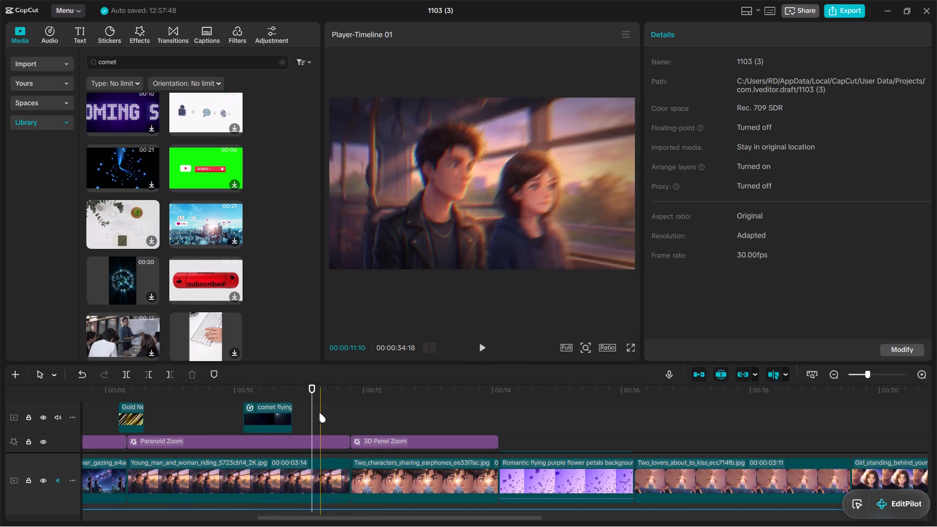
Move the comet overlay later so that it ends at about 00:00:11:06.
drag(268, 415, 286, 416)
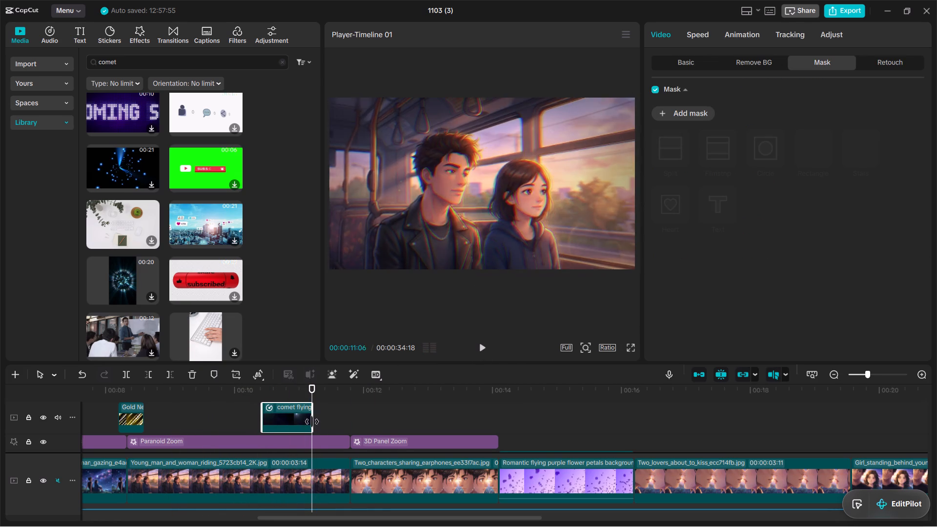
Play back from 00:00:10:05 to review the comet overlay in its new position over the riding clip.
click(244, 414)
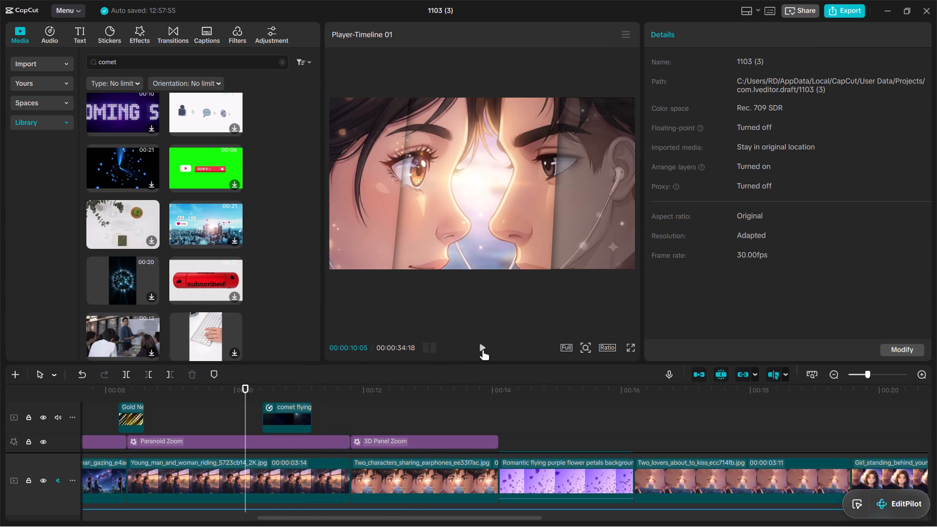
click(483, 350)
click(483, 350)
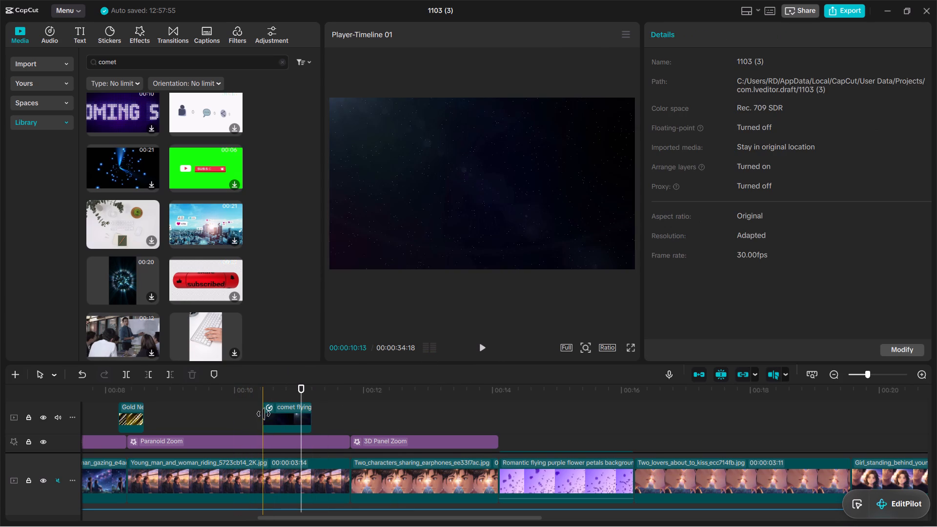
Extend the comet overlay's end to the cut between the riding and earphones clips, at about 00:00:11:24.
click(291, 419)
drag(312, 422, 348, 427)
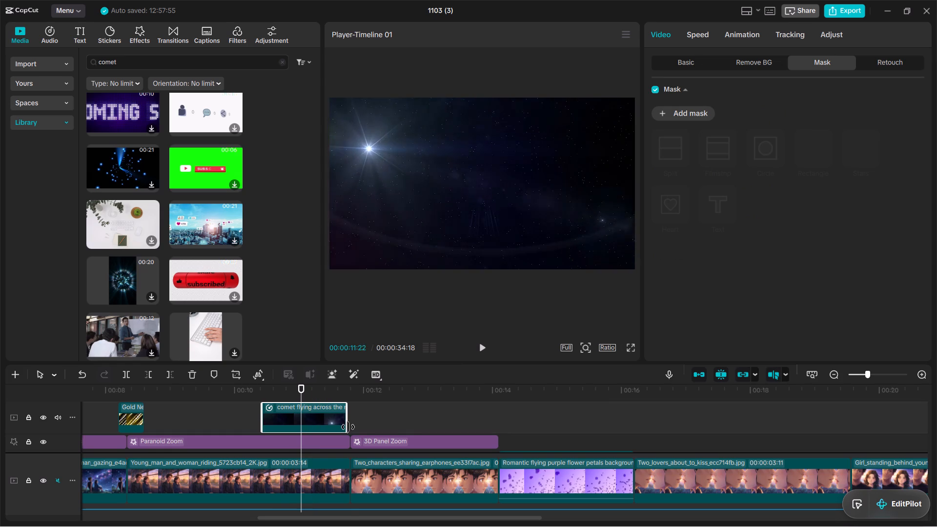
drag(348, 427, 350, 427)
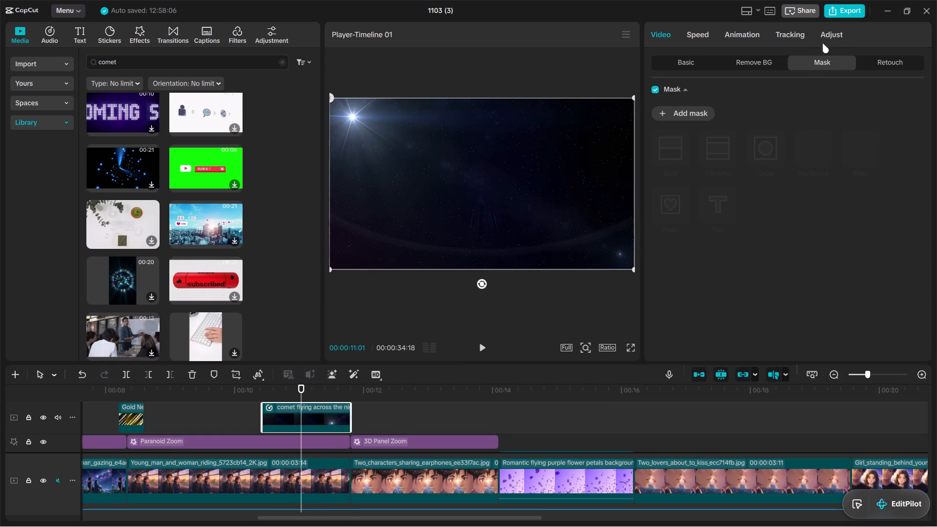
Lower the end point of the comet overlay's Flash out curve so its speed ranges from 0.10x to 2.55x.
click(699, 35)
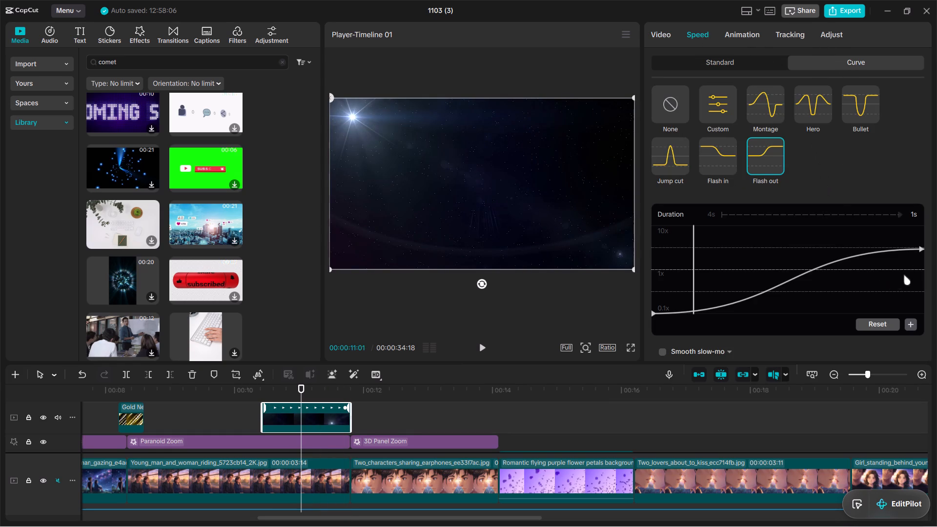
drag(919, 247, 918, 260)
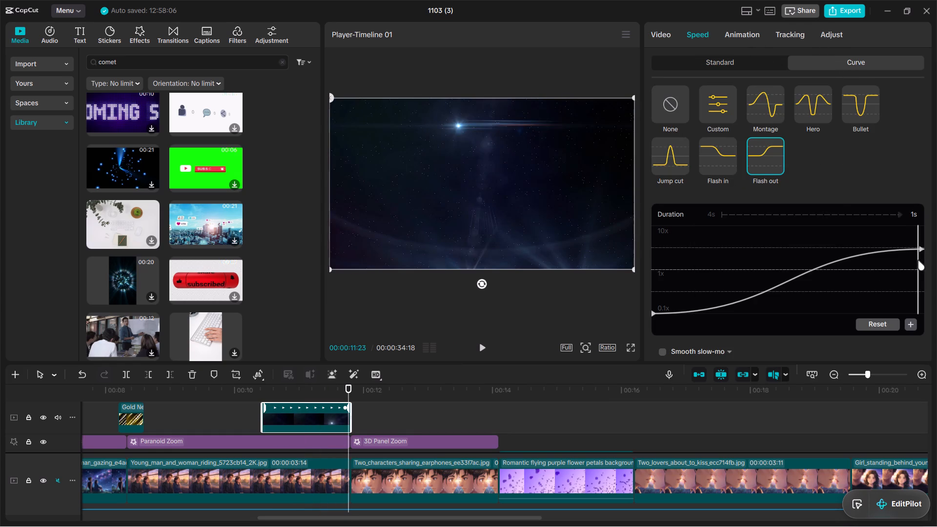
drag(918, 260, 917, 257)
drag(922, 249, 921, 265)
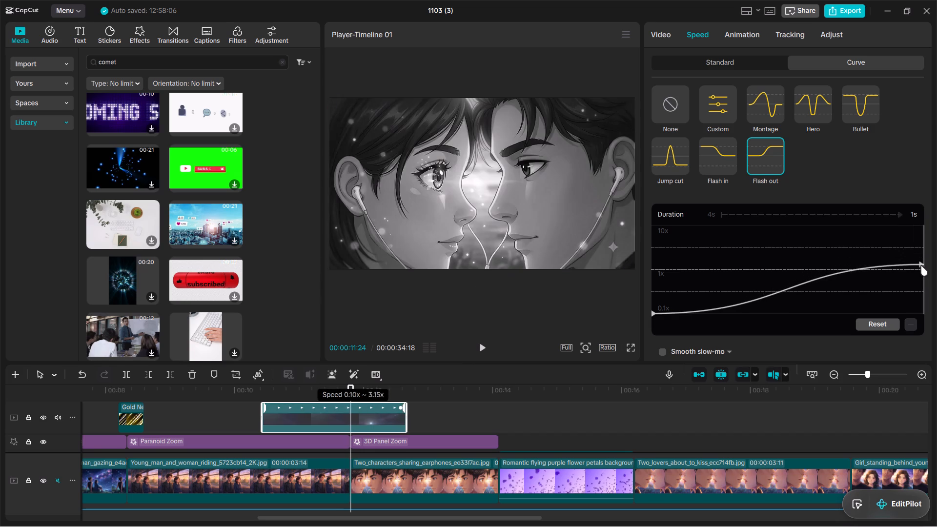
drag(921, 265, 913, 262)
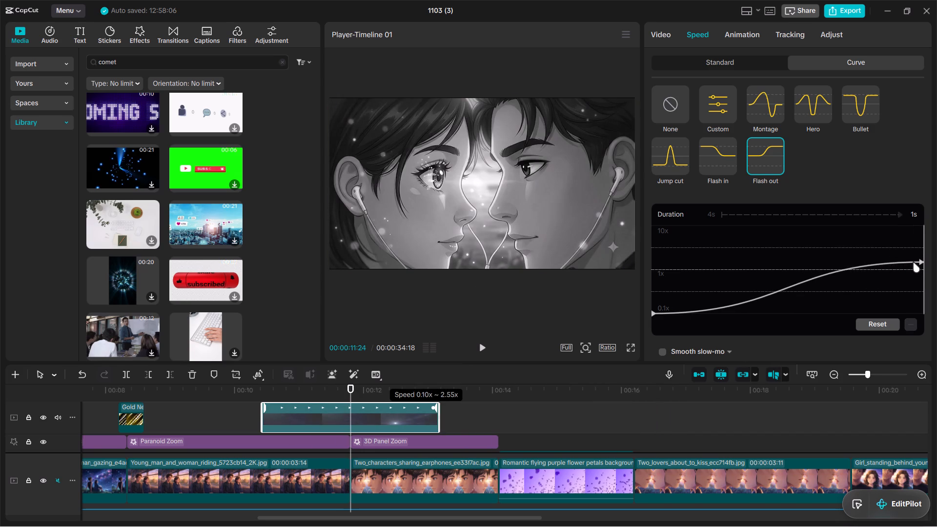
Raise the end point of the comet overlay's Flash out curve slightly so the overlay ends just past the 12-second mark.
drag(913, 262, 913, 257)
Play back from 00:00:09:29 to review the comet overlay with its adjusted speed curve.
click(232, 411)
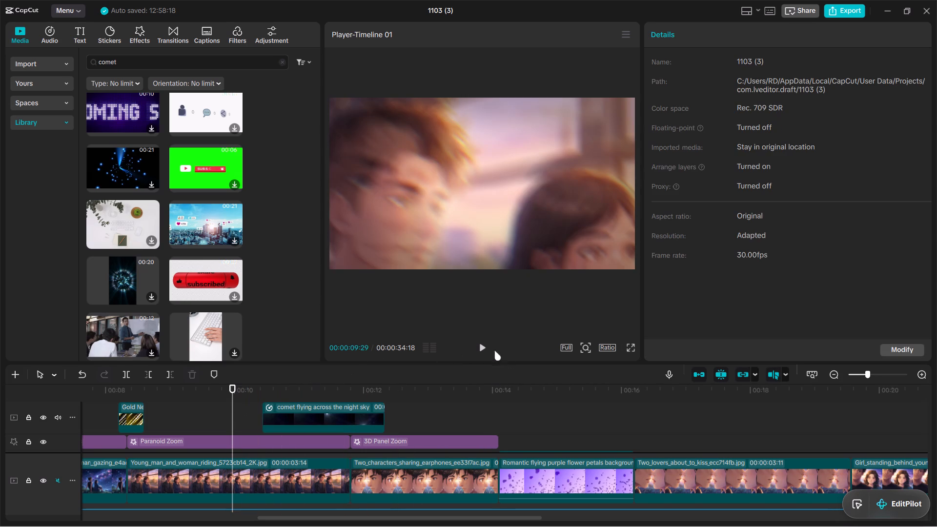
click(481, 346)
click(481, 346)
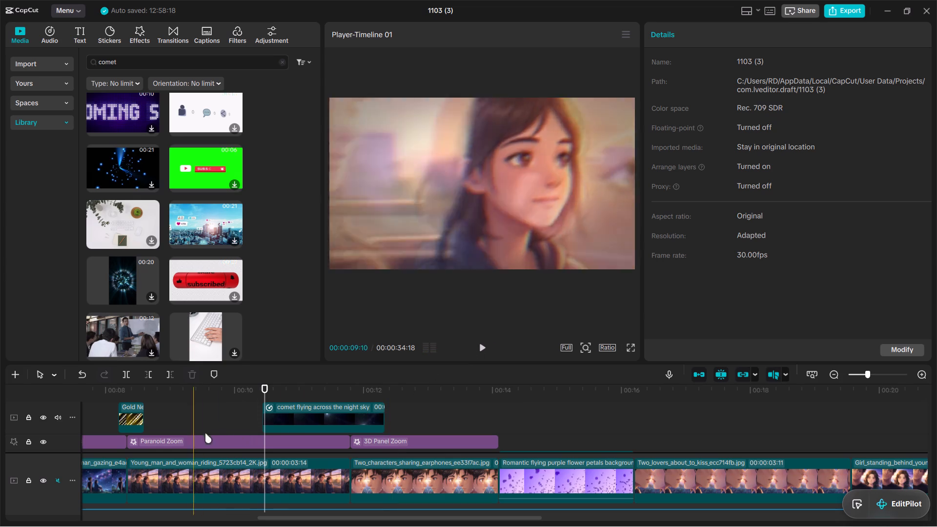
Add Adjust keyframes to the riding clip at 00:00:09:28 and at the start of the comet overlay, 00:00:10:15.
click(230, 417)
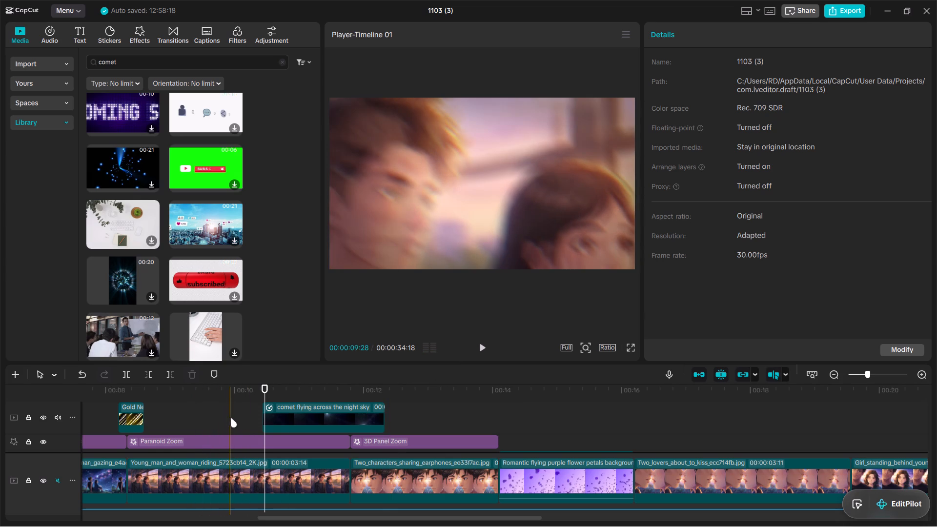
click(236, 471)
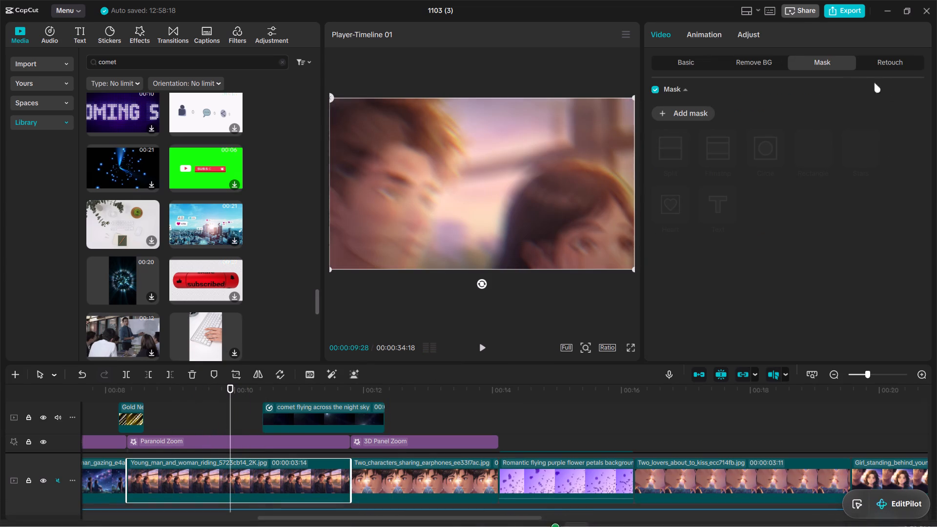
click(754, 36)
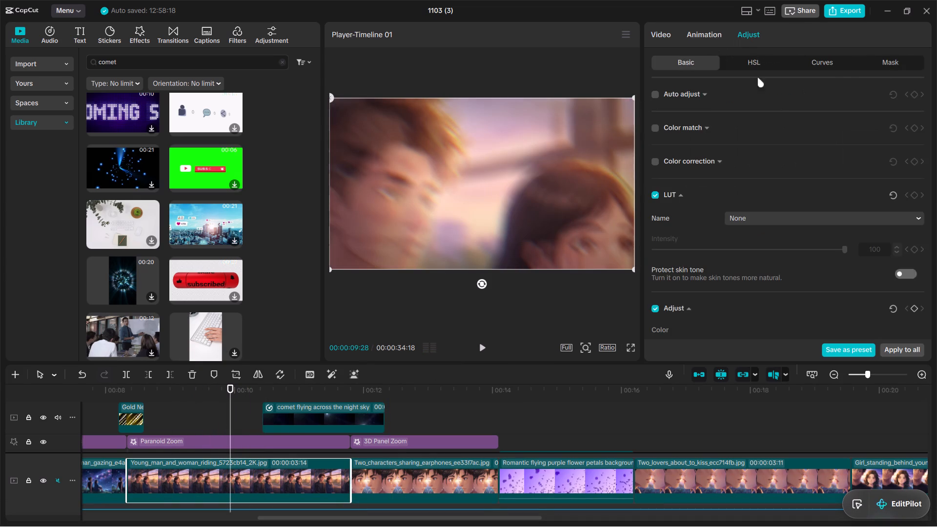
scroll(887, 226, up, 4)
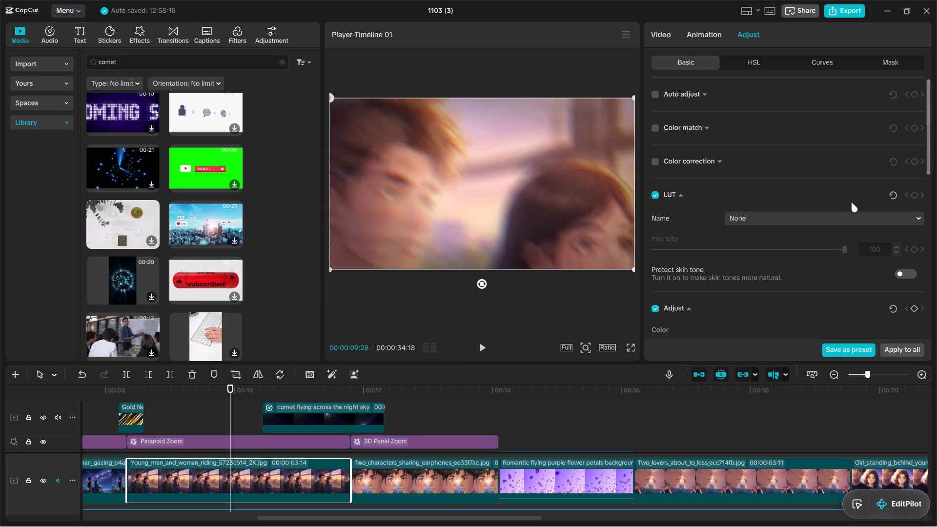
scroll(851, 208, down, 3)
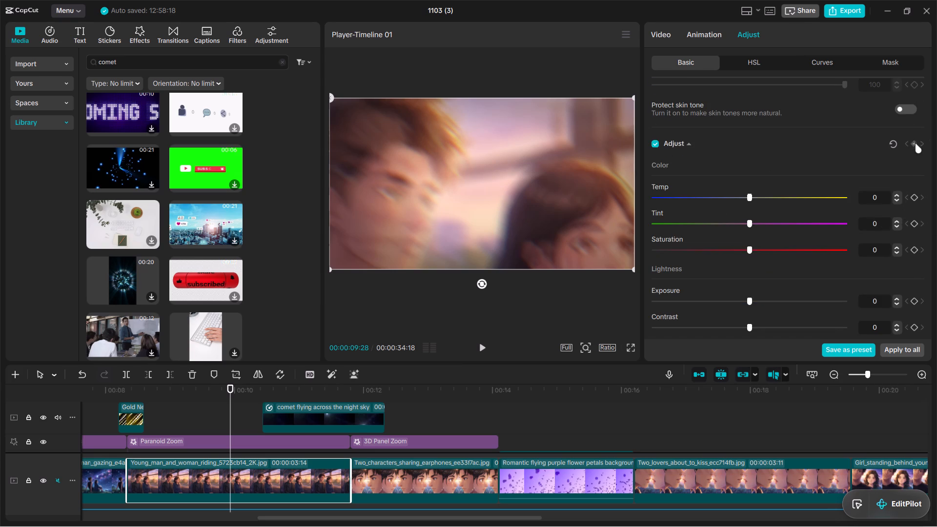
click(916, 143)
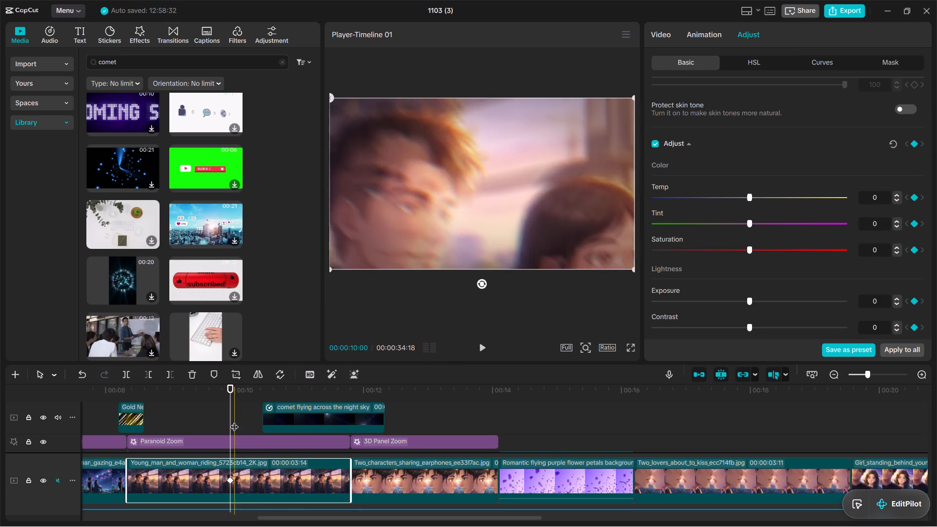
drag(231, 421, 267, 420)
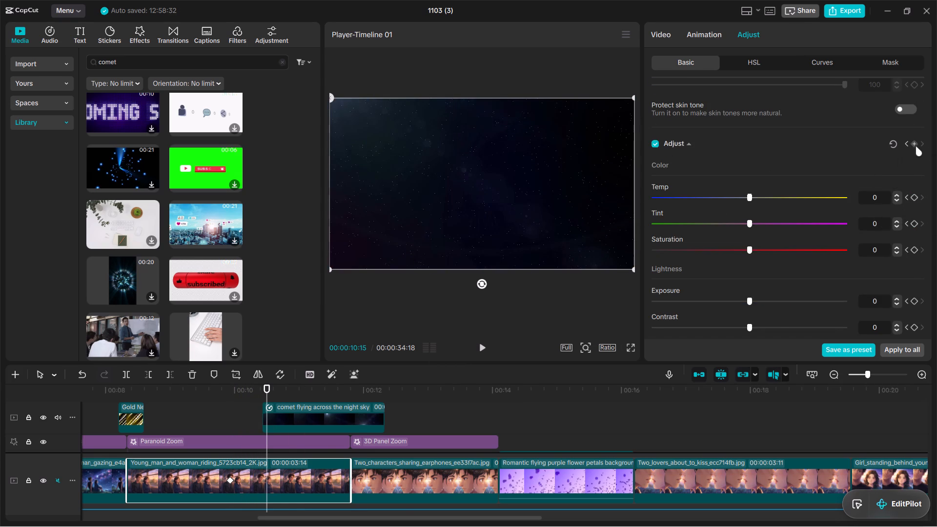
click(916, 146)
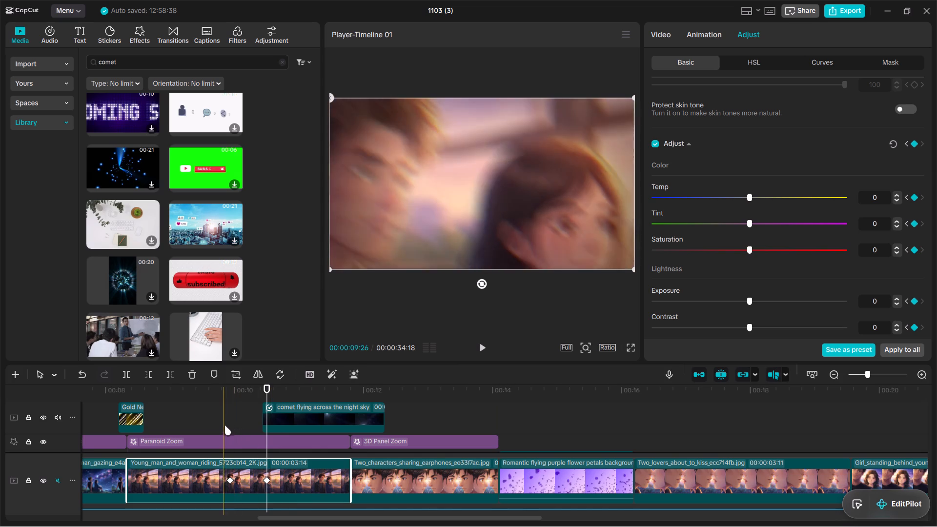
At the riding clip's 00:00:10:15 keyframe, set Exposure to -50 and Saturation to -50.
click(230, 481)
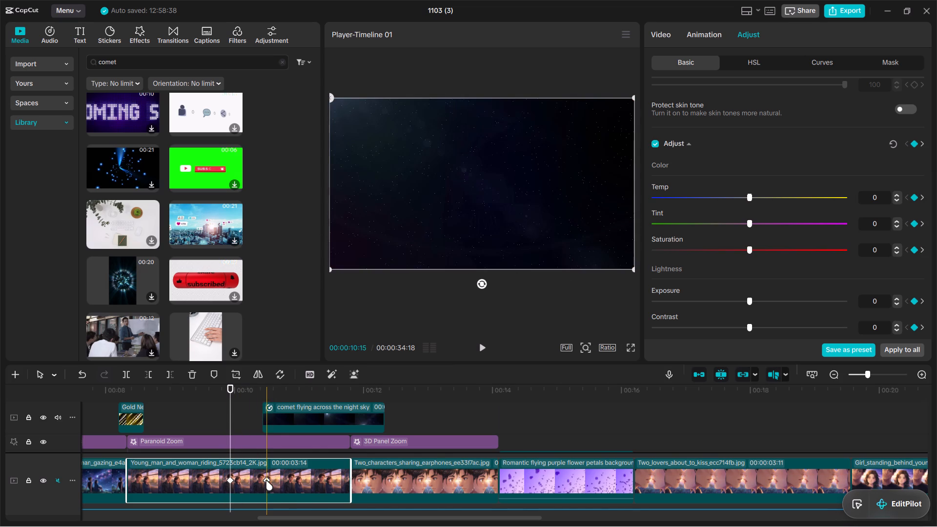
click(266, 480)
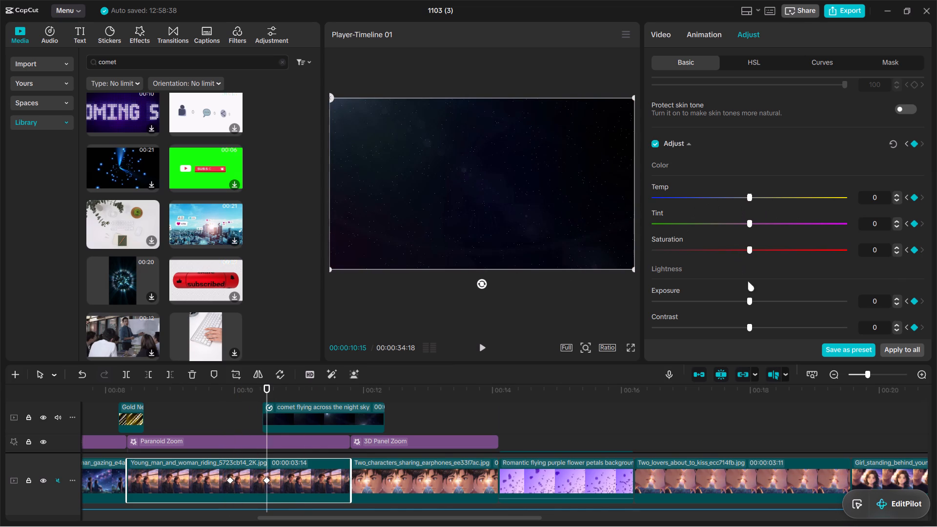
scroll(748, 281, down, 1)
drag(750, 245, 491, 303)
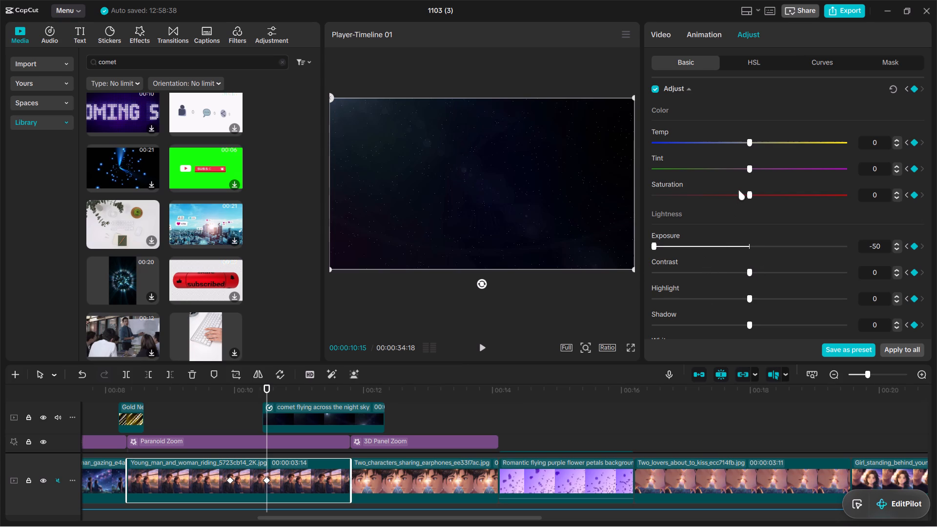
drag(747, 194, 469, 252)
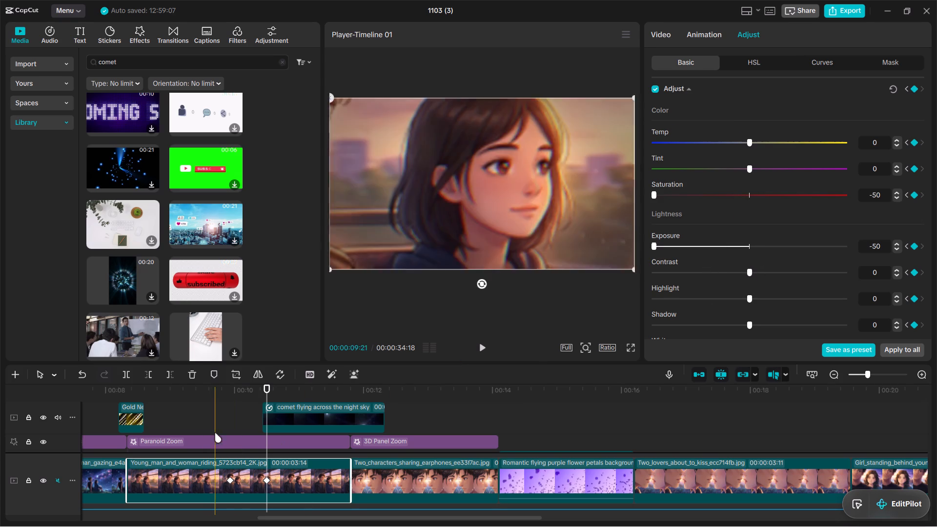
Play back from 00:00:09:21 to review the riding clip's darkening into the comet overlay.
click(215, 432)
click(481, 347)
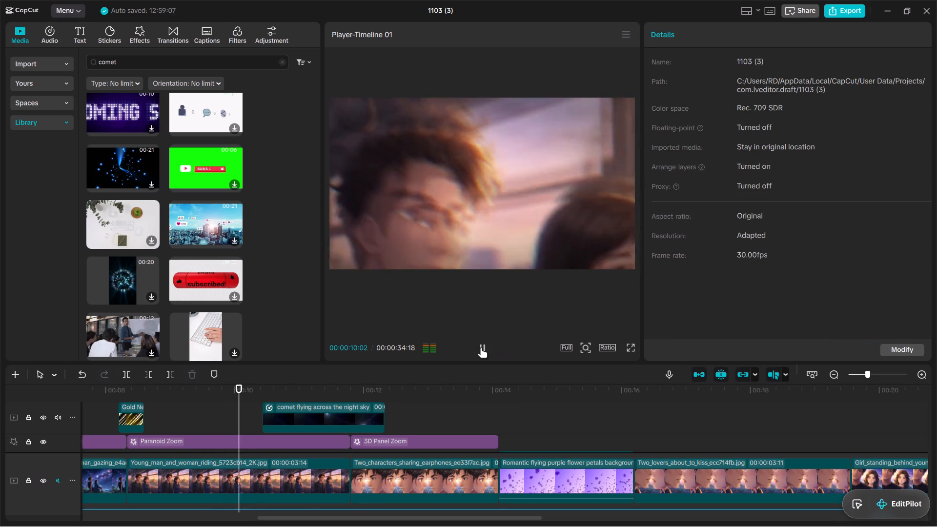
click(481, 347)
Set the comet overlay's Exposure to -50 and Contrast to 26.
click(331, 421)
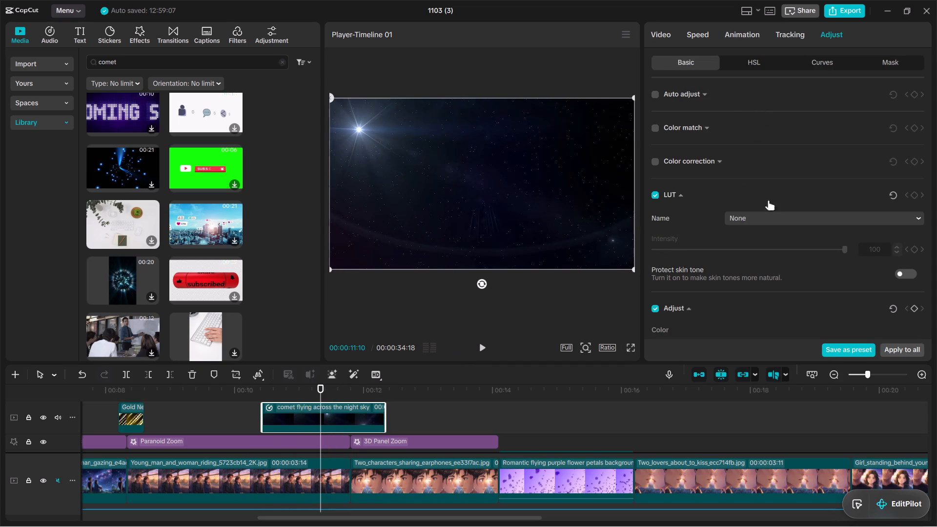
scroll(769, 206, down, 3)
scroll(746, 285, down, 2)
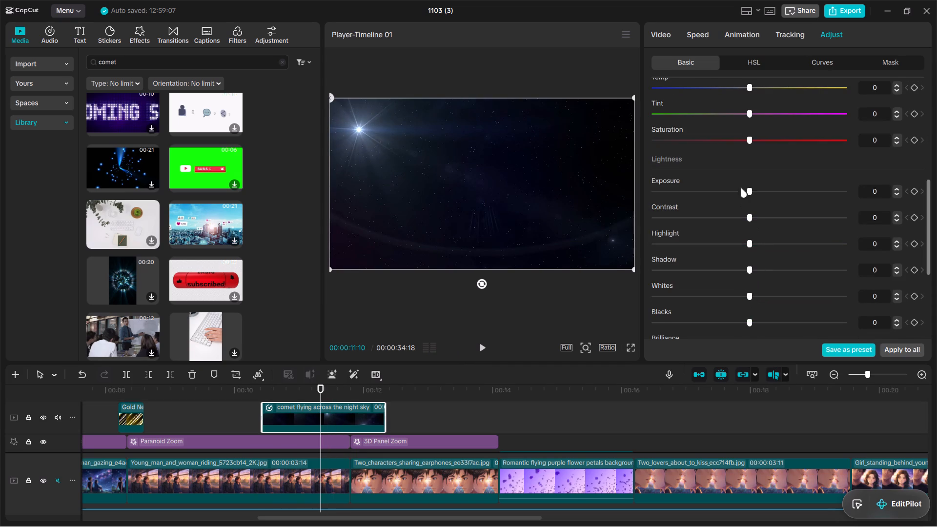
drag(750, 188, 641, 213)
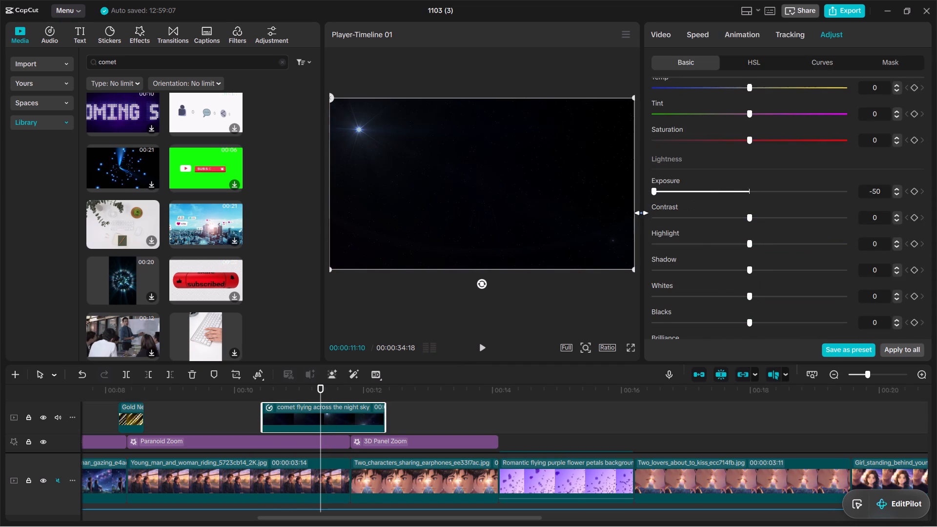
drag(641, 213, 632, 213)
drag(748, 216, 806, 216)
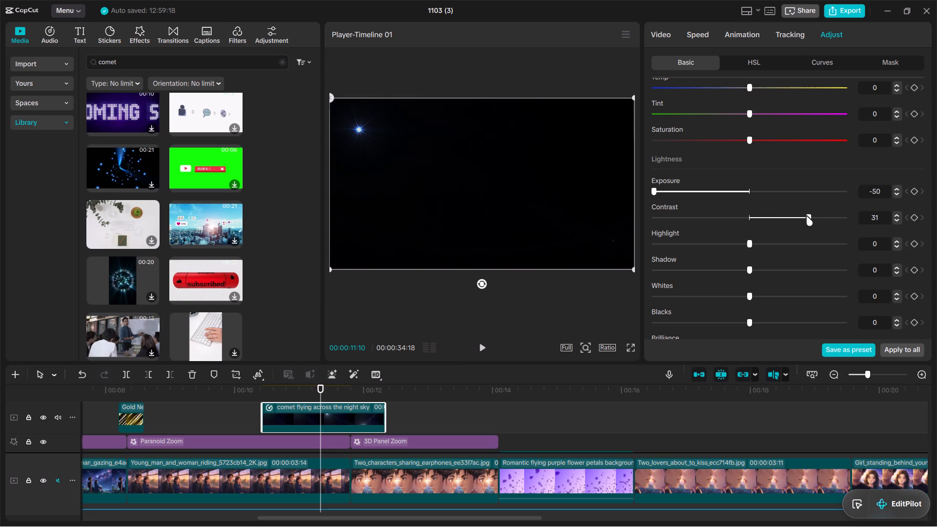
drag(806, 216, 796, 218)
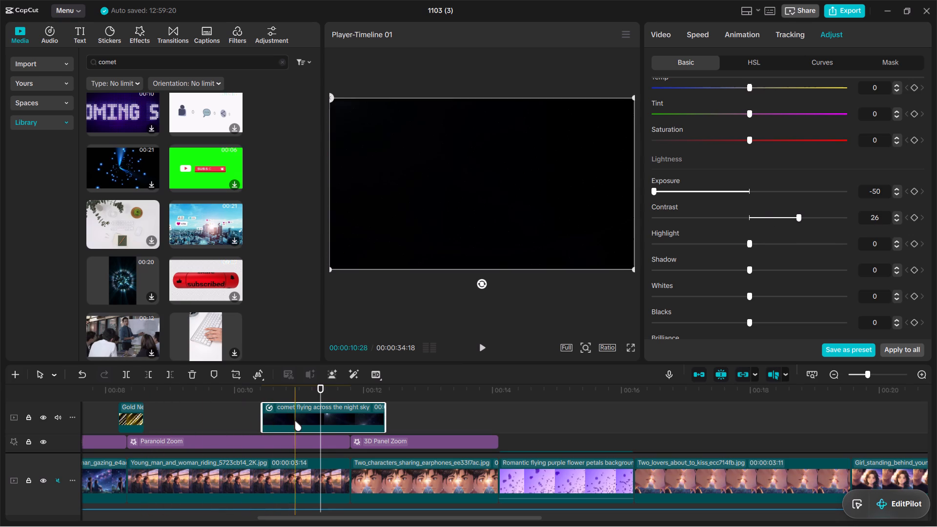
Place the playhead over the comet overlay at the cut between the riding and earphones clips, 00:00:11:24.
click(351, 422)
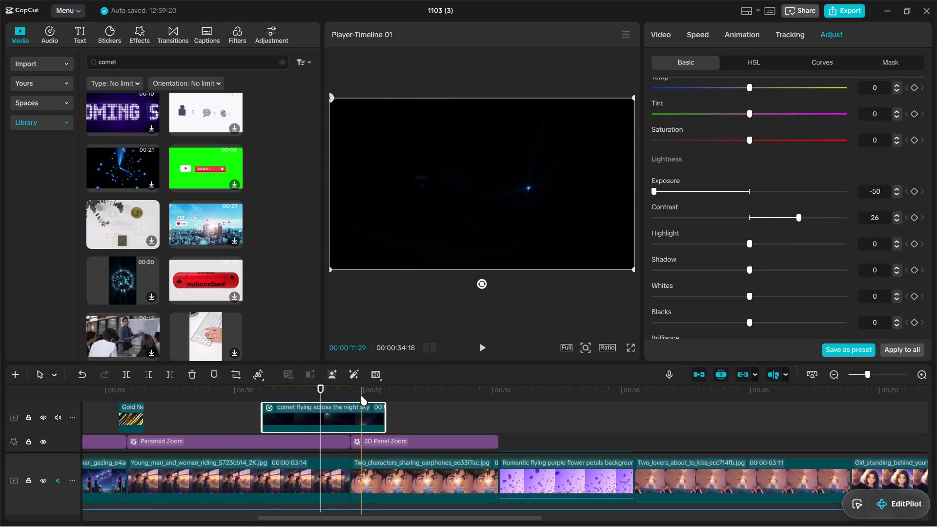
click(350, 392)
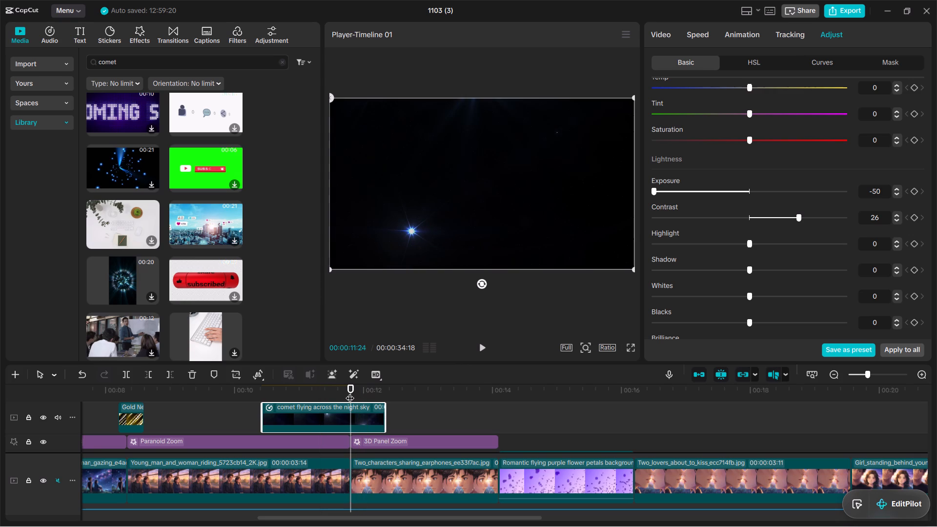